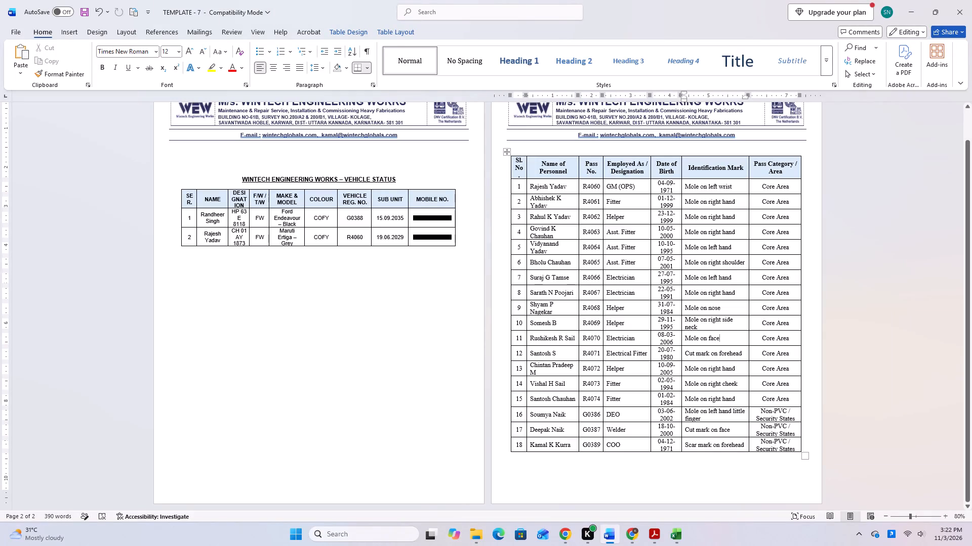
# Select the Employed As / Designation cells for rows 14 to 18 of the personnel table.
pyautogui.moveTo(610, 383); pyautogui.dragTo(642, 449)
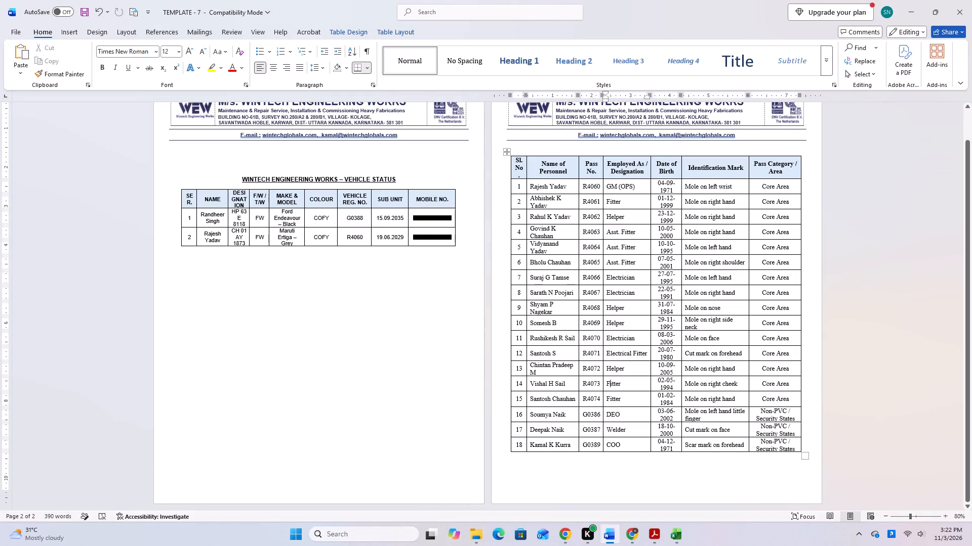
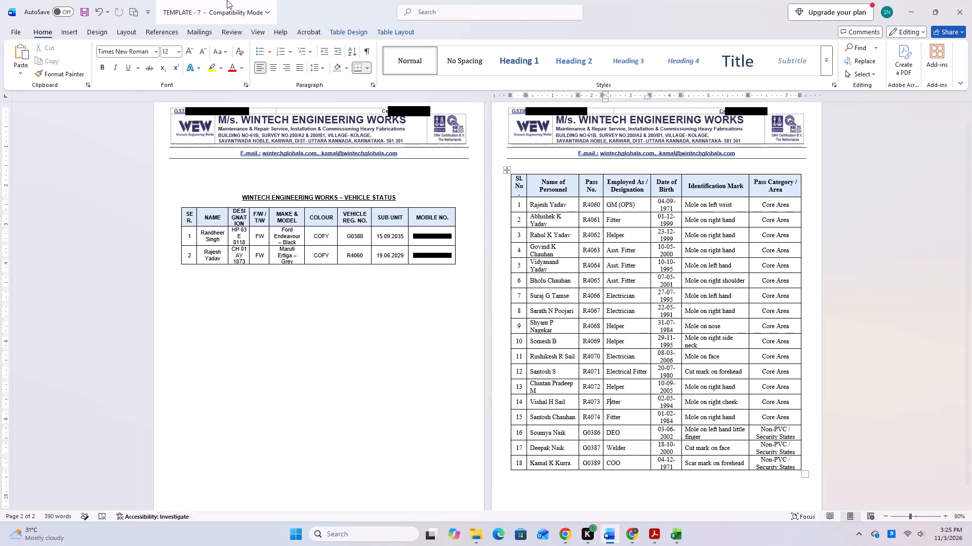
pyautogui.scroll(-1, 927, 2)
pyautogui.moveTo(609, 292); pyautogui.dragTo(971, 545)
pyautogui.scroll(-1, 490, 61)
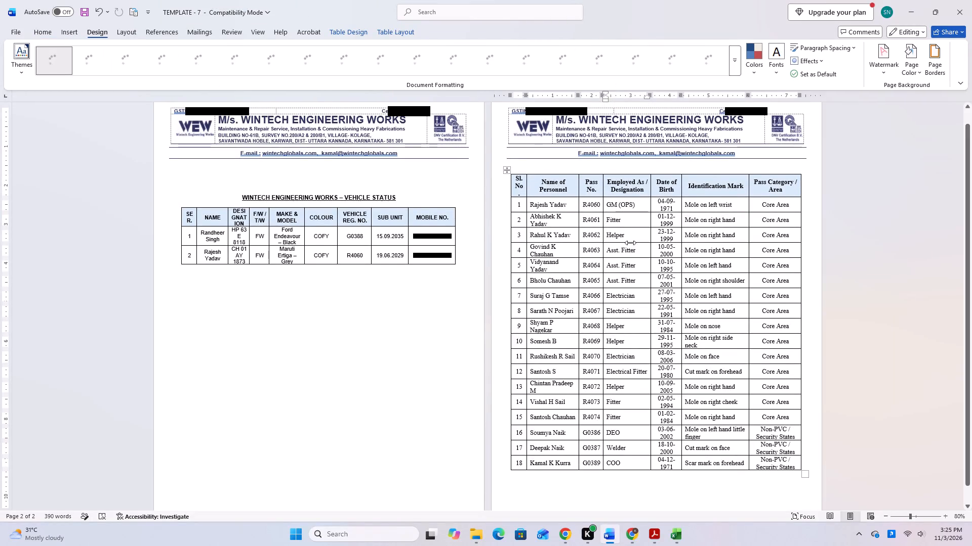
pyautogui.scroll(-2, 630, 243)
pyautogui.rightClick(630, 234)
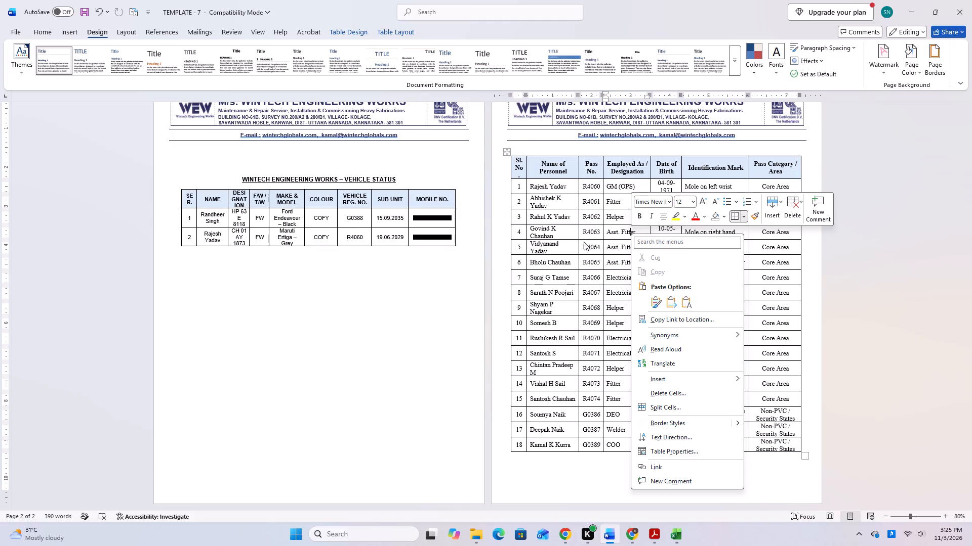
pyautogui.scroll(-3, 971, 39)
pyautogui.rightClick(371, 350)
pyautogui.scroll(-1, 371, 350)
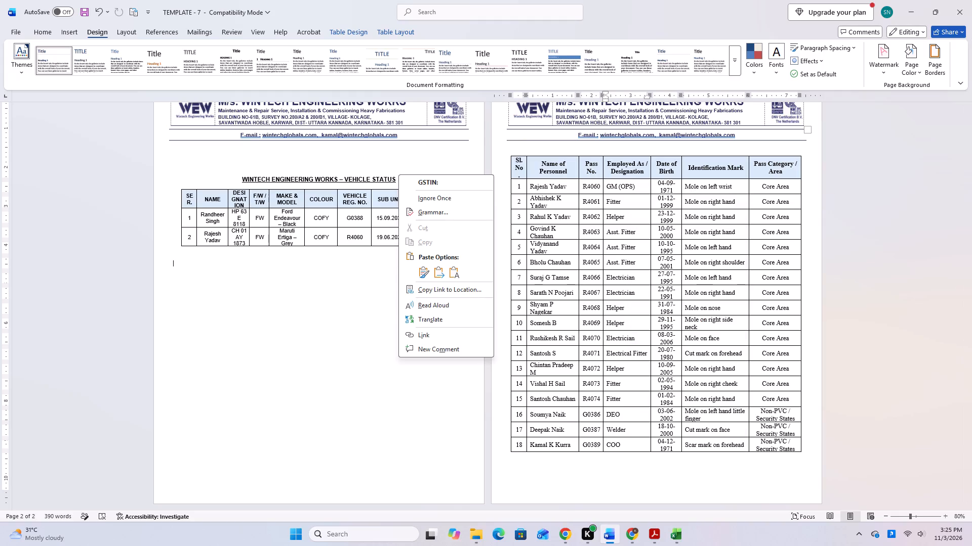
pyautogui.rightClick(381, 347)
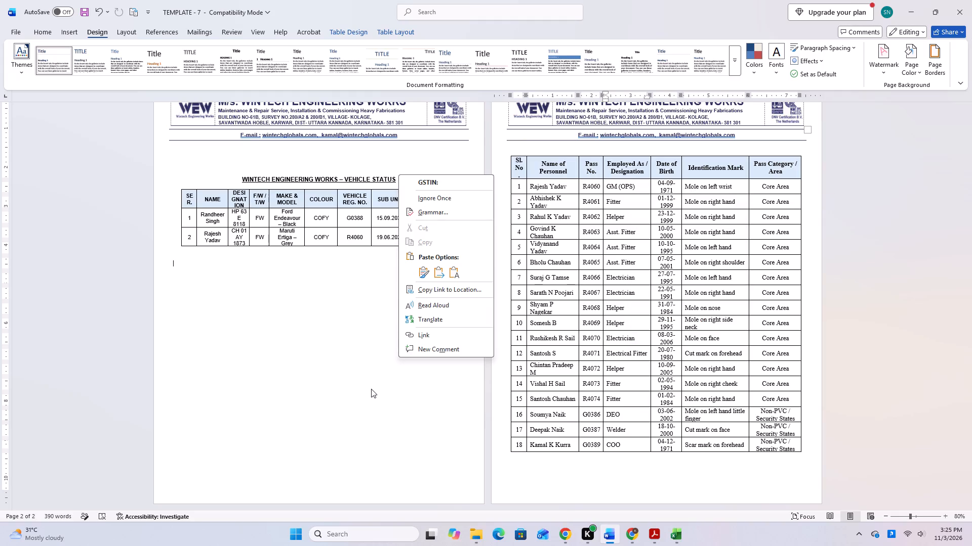
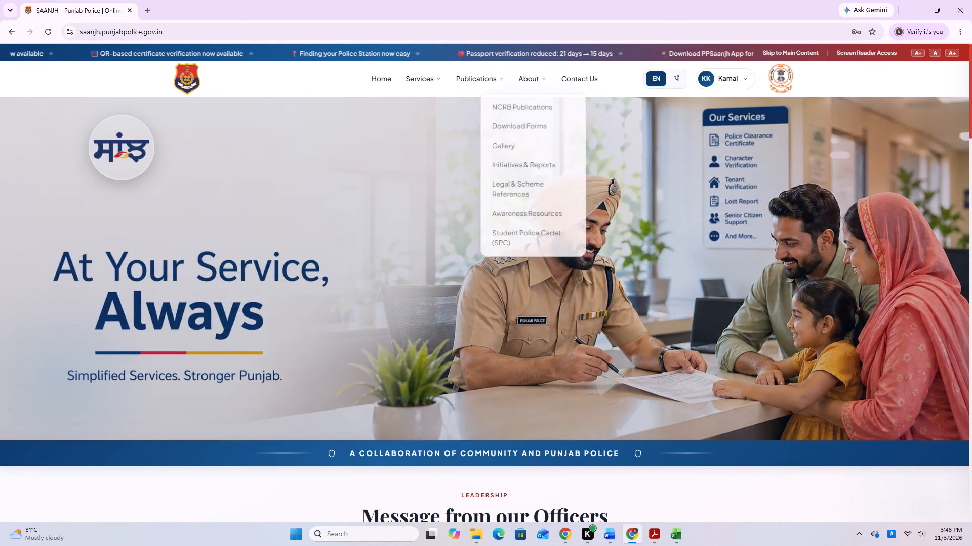
# Reload the SAANJH portal and browse the Verifications category of the English Download Forms.
pyautogui.press('F5')
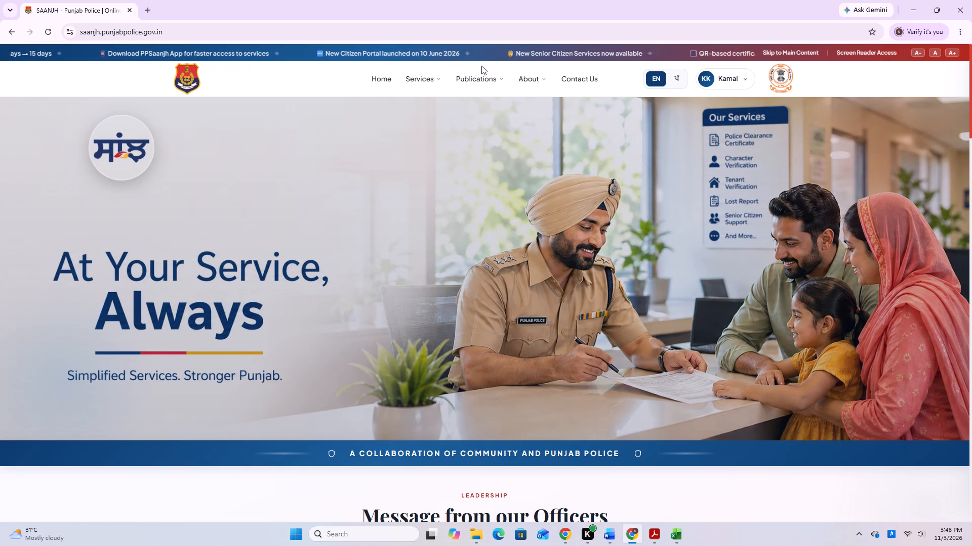
pyautogui.click(482, 79)
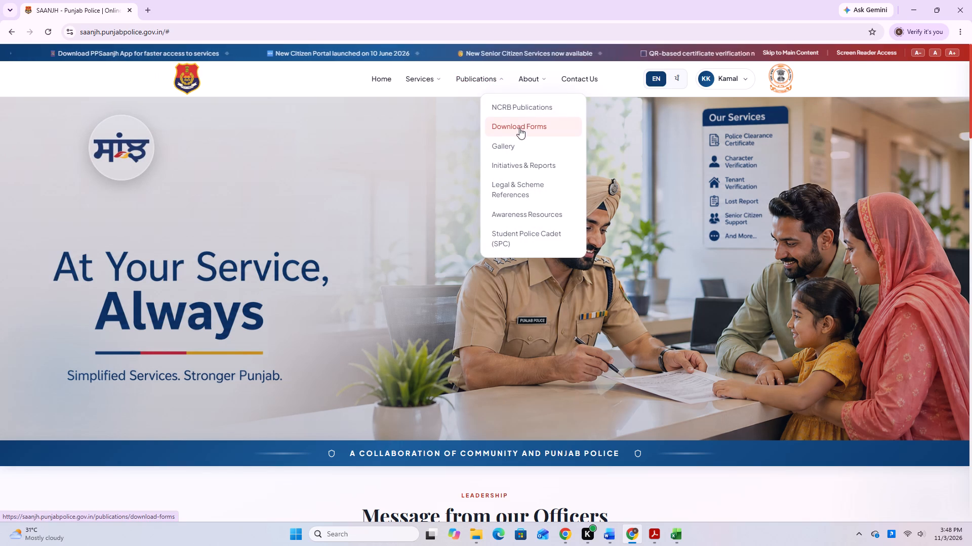
pyautogui.click(528, 128)
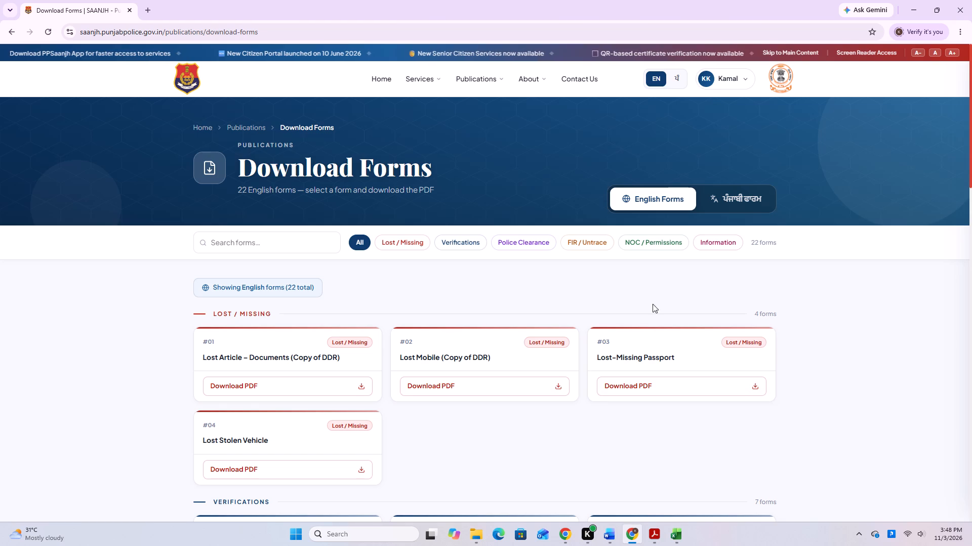
pyautogui.click(453, 245)
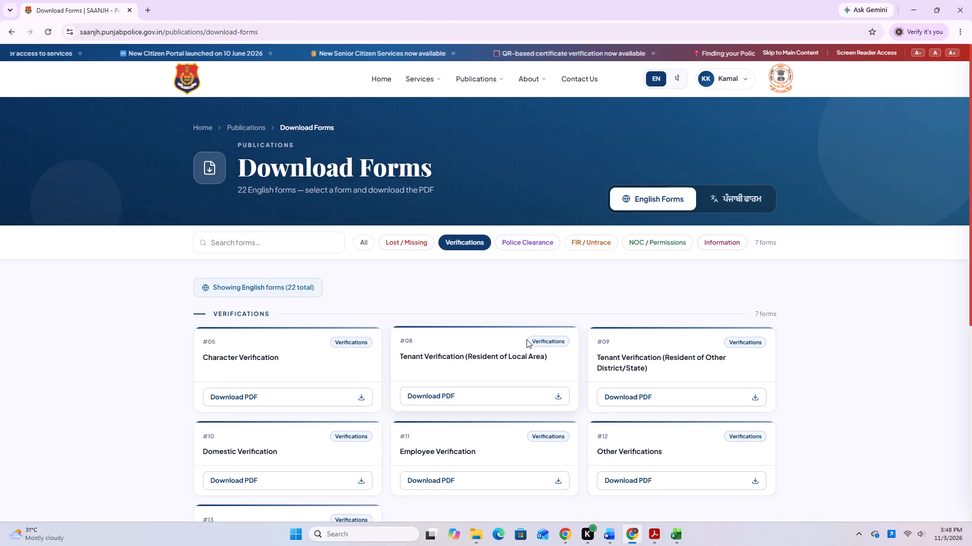
pyautogui.scroll(-2, 517, 339)
pyautogui.click(329, 262)
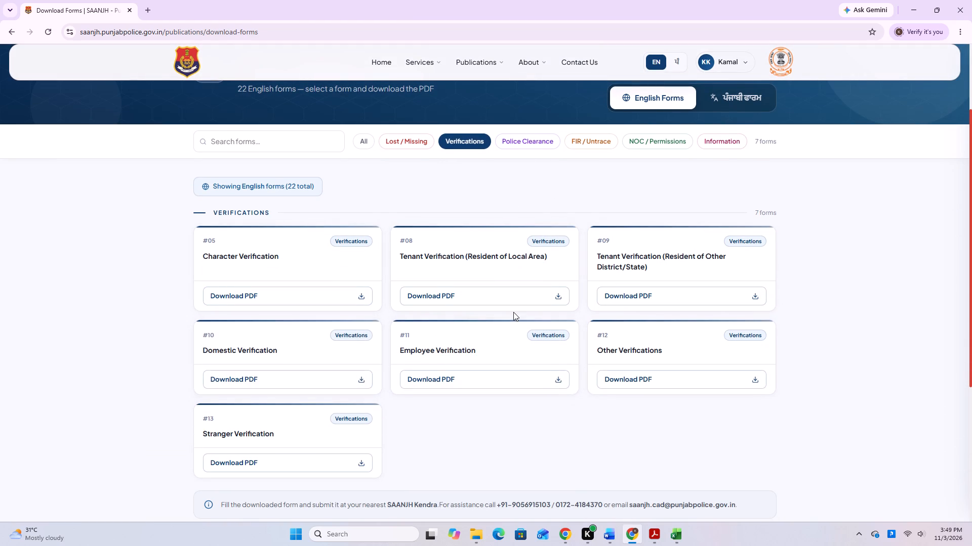
pyautogui.scroll(-3, 513, 312)
pyautogui.scroll(9, 513, 312)
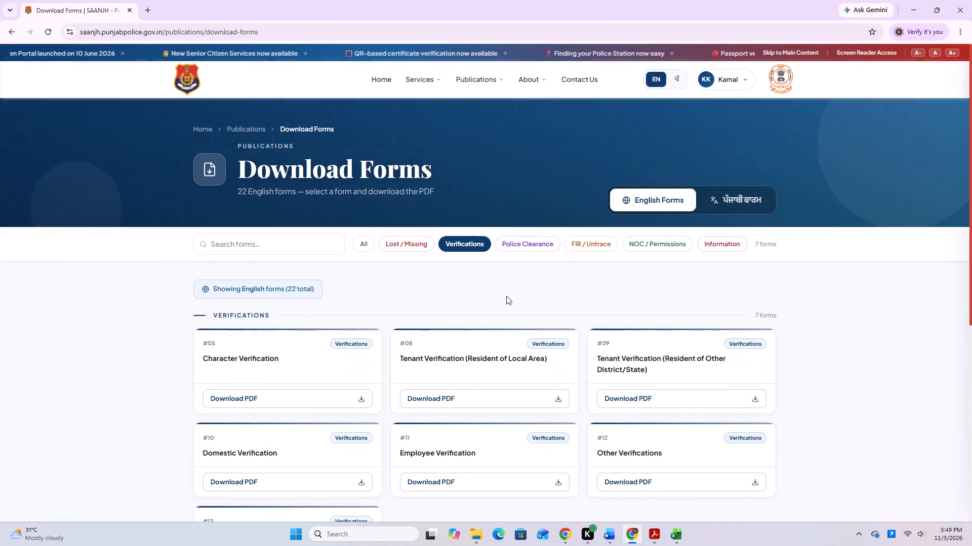
pyautogui.scroll(4, 506, 296)
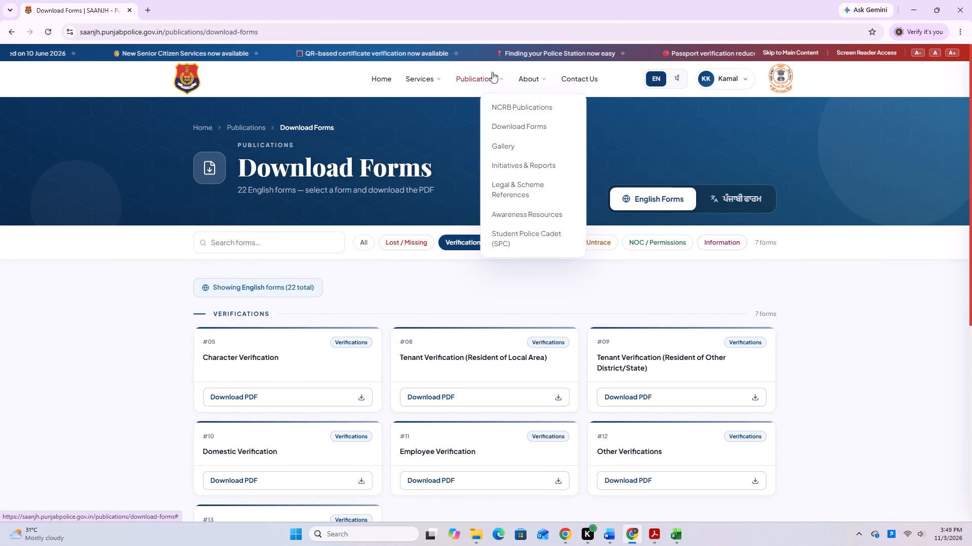
pyautogui.click(491, 78)
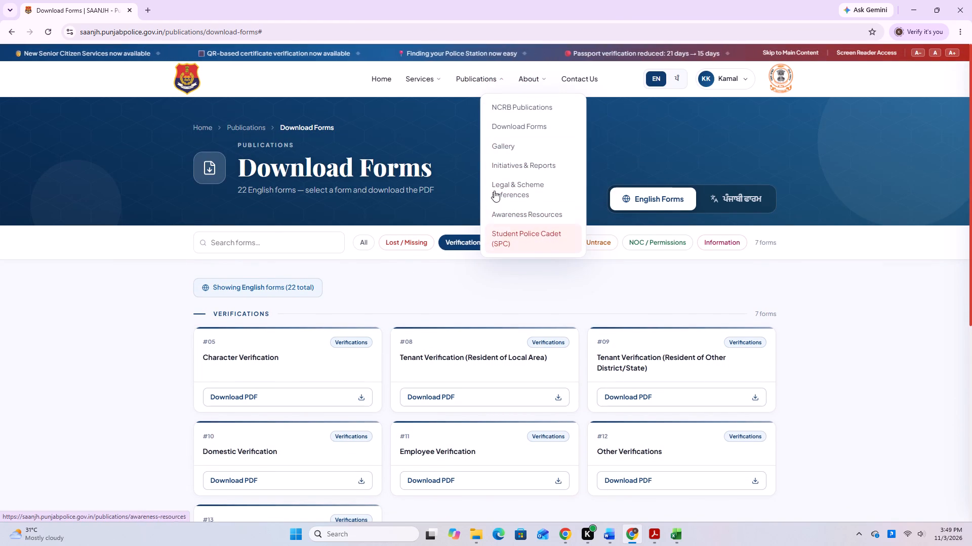
# Open the Character Verification application status from the portal's Citizen Services.
pyautogui.click(425, 77)
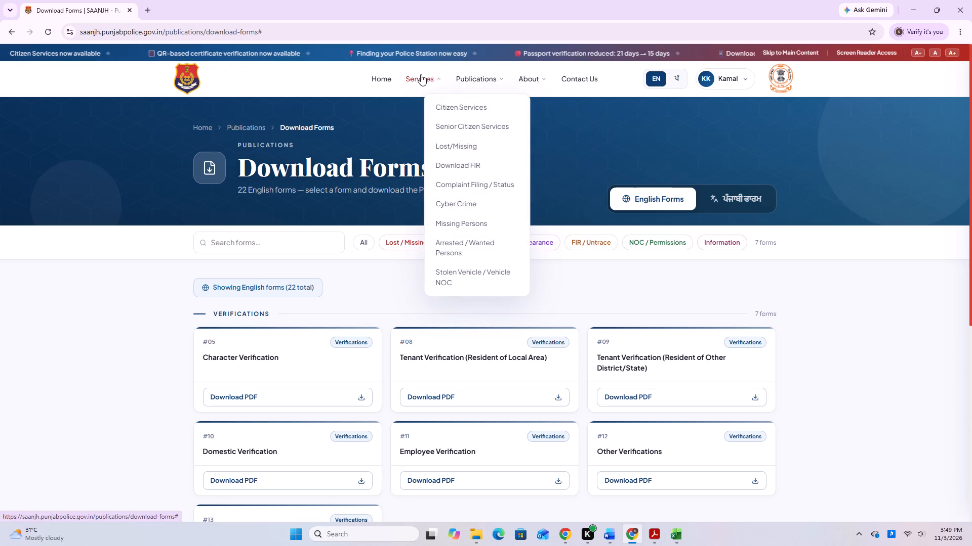
pyautogui.click(451, 107)
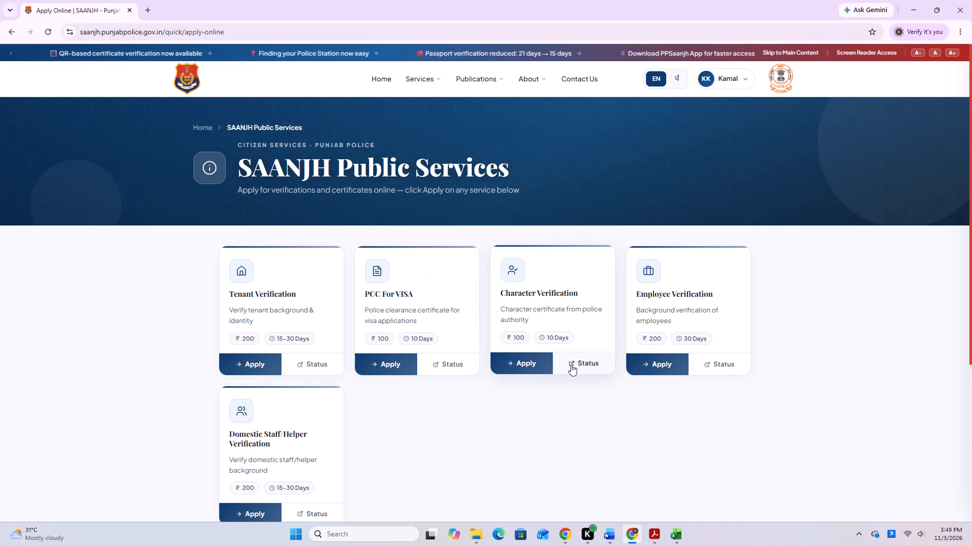
pyautogui.scroll(-3, 765, 265)
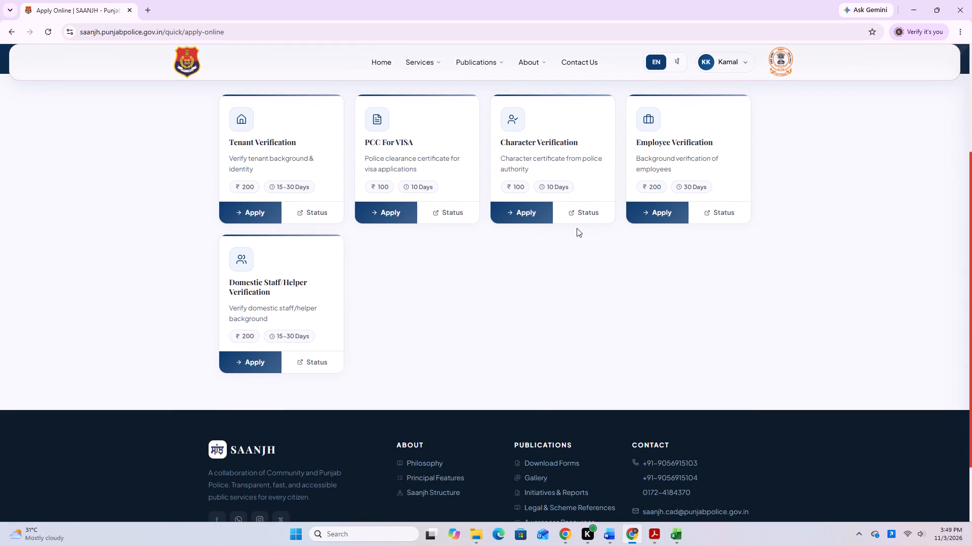
pyautogui.click(575, 216)
# Open the certificate of the listed character verification application and read through it.
pyautogui.scroll(-5, 708, 321)
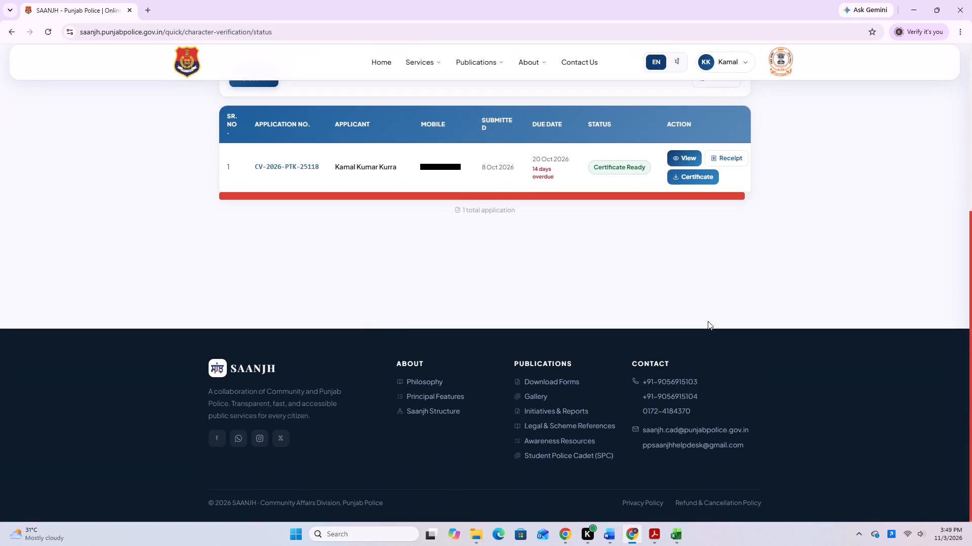
pyautogui.scroll(1, 708, 321)
pyautogui.click(686, 229)
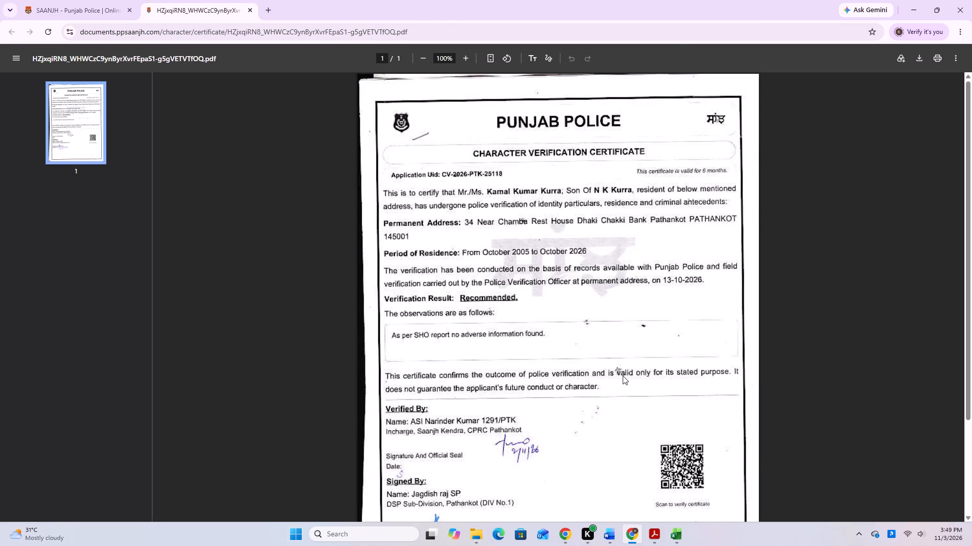
pyautogui.scroll(3, 623, 376)
pyautogui.scroll(-1, 590, 328)
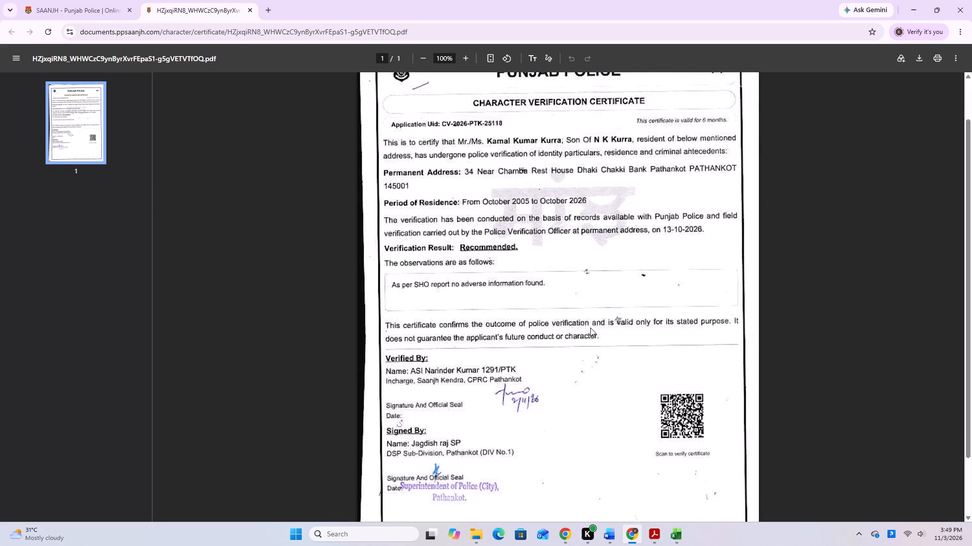
pyautogui.scroll(-5, 590, 328)
pyautogui.scroll(11, 590, 327)
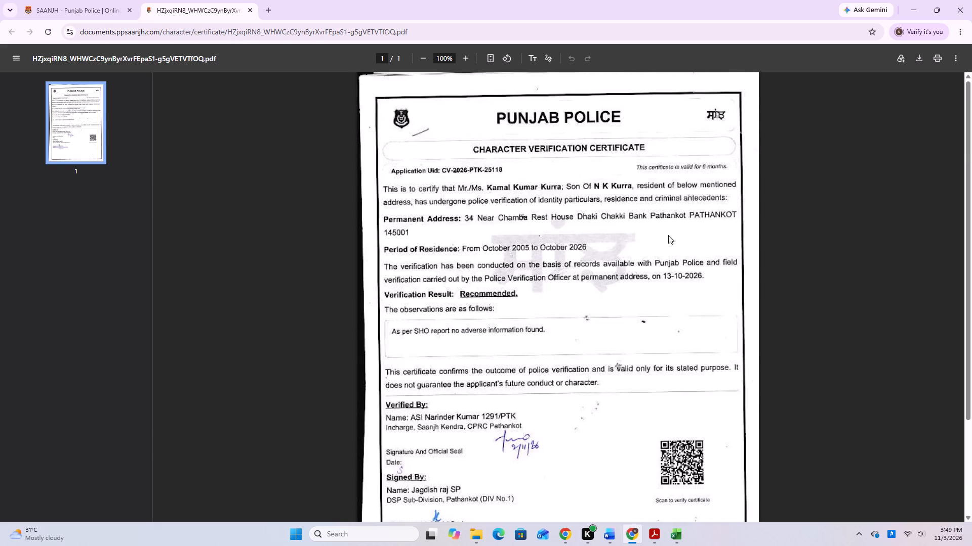
# Start downloading the certificate PDF and use the suggested earlier Police Clearance Certificate name as its file name.
pyautogui.click(918, 60)
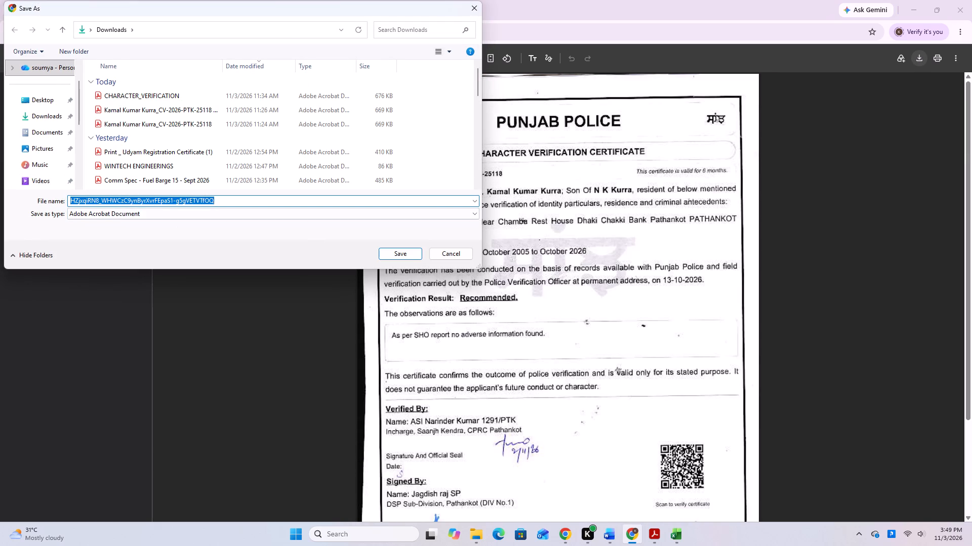
pyautogui.press('BackSpace')
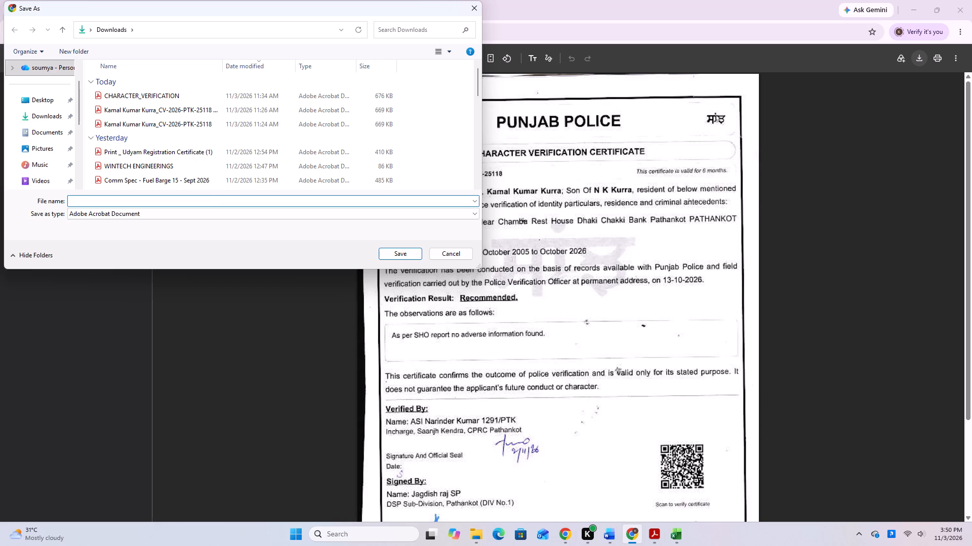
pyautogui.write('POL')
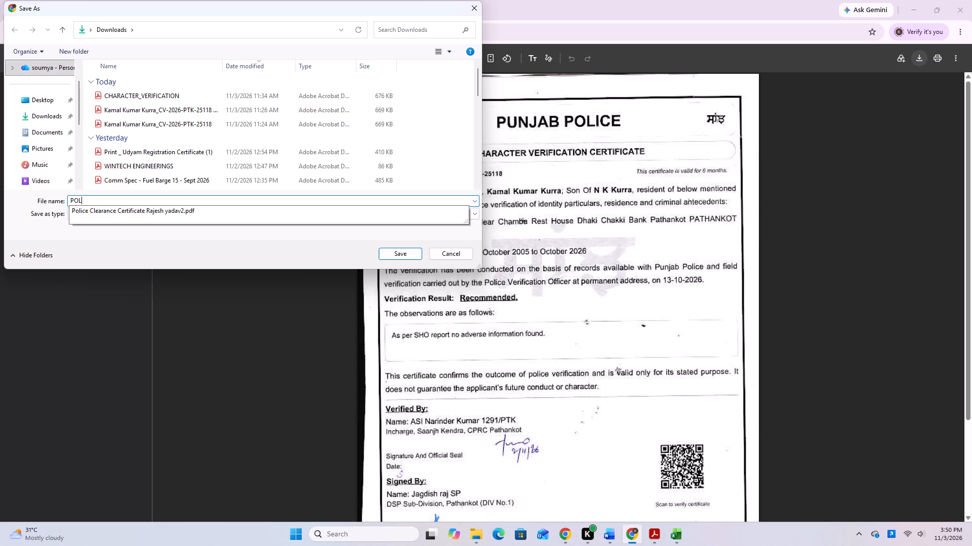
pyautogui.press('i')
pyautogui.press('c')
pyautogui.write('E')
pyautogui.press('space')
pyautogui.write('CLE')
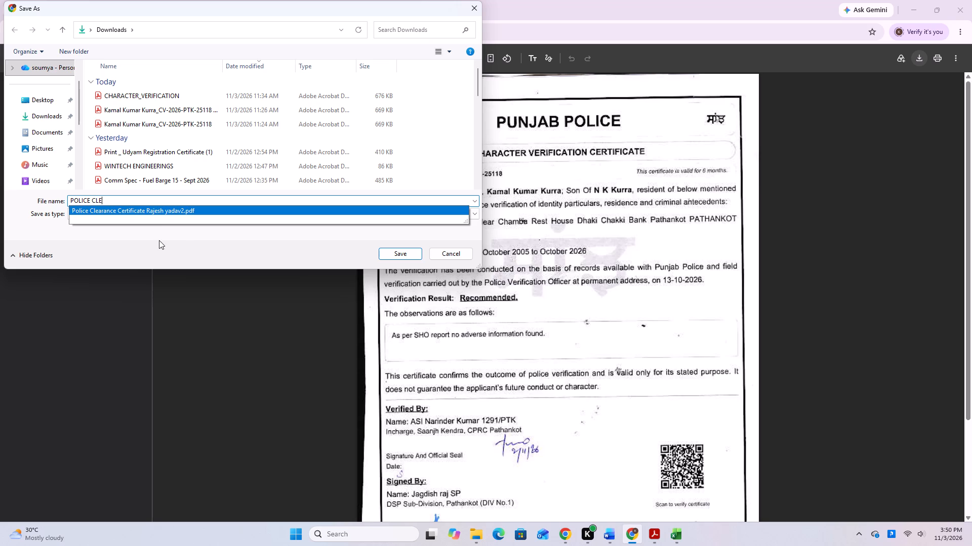
pyautogui.click(155, 212)
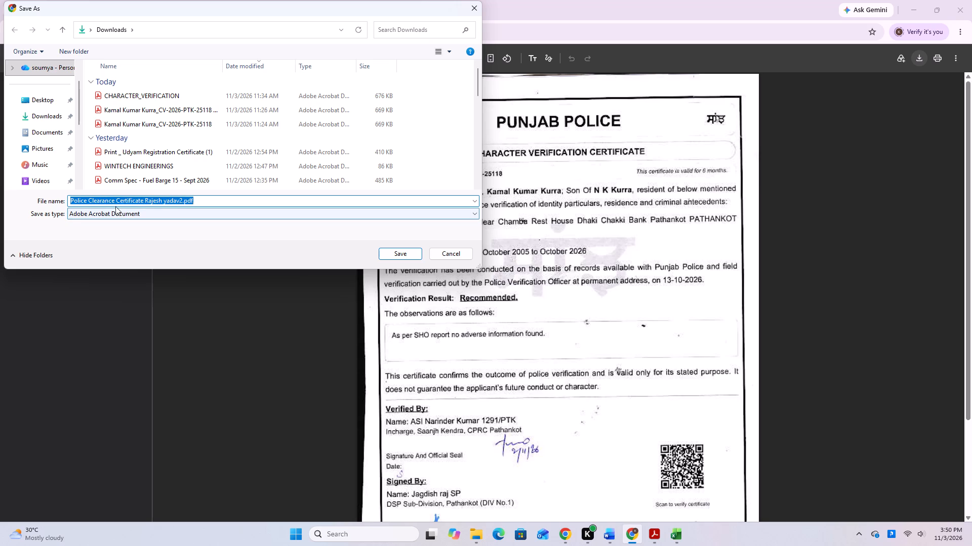
# Remove the other person's name and the number 2 from the file name, keeping "Police Clearance Certificate" and the .pdf extension.
pyautogui.click(156, 201)
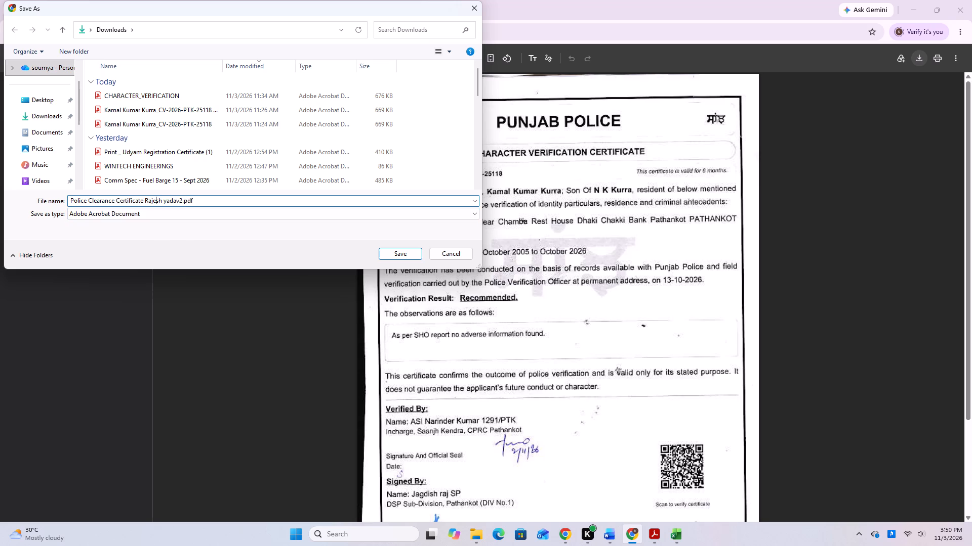
pyautogui.click(179, 200)
pyautogui.press('BackSpace')
pyautogui.press('BackSpace')
pyautogui.press('BackSpace')
pyautogui.press('BackSpace')
pyautogui.press('BackSpace')
pyautogui.press('BackSpace')
pyautogui.press('BackSpace')
pyautogui.press('BackSpace')
pyautogui.press('BackSpace')
pyautogui.press('BackSpace')
pyautogui.press('BackSpace')
pyautogui.press('BackSpace')
pyautogui.press('Delete')
# Add the certificate applicant's first name and surname to the file name after "Police Clearance Certificate".
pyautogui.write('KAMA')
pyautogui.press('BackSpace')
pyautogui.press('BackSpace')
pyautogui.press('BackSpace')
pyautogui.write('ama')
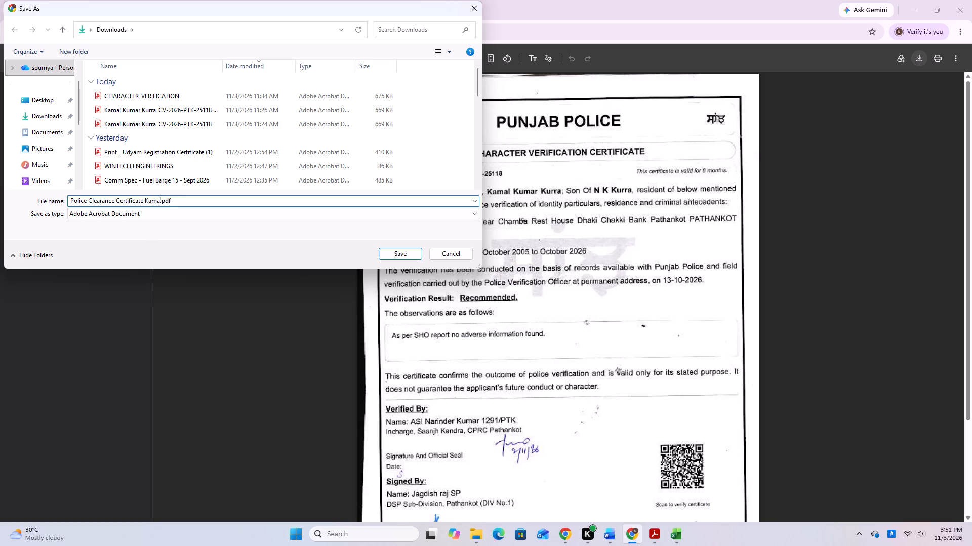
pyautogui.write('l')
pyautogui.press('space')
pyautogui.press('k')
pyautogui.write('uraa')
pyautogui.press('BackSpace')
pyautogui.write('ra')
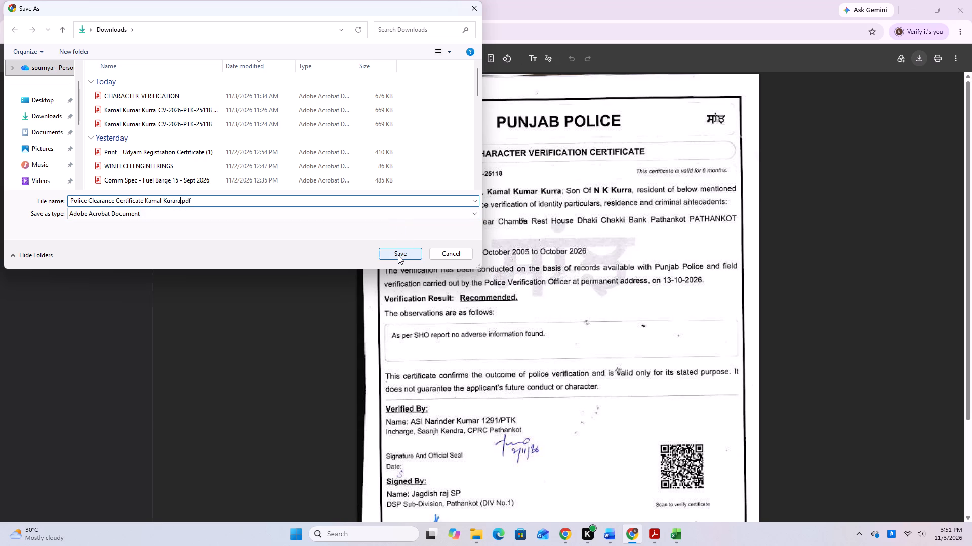
# Set the certificate download's save type to All Files.
pyautogui.click(307, 214)
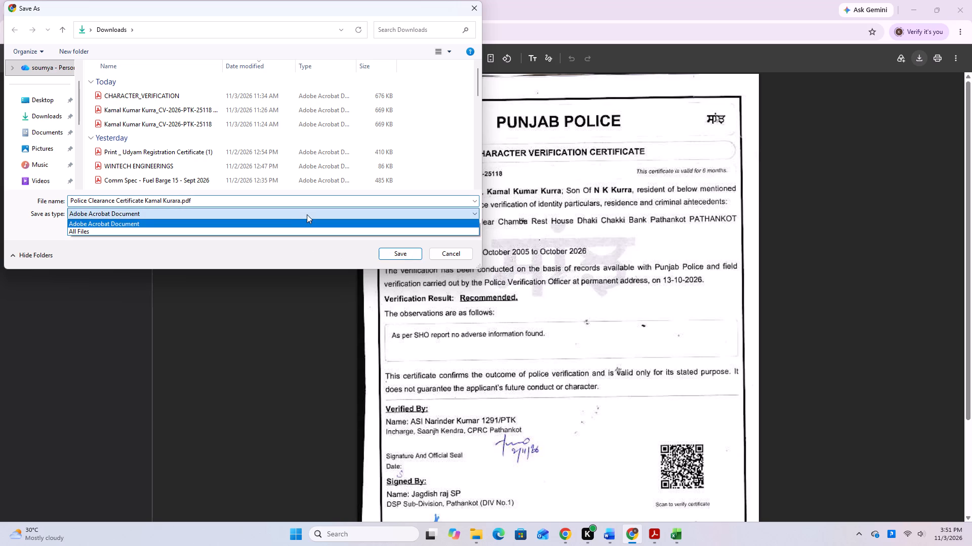
pyautogui.click(304, 215)
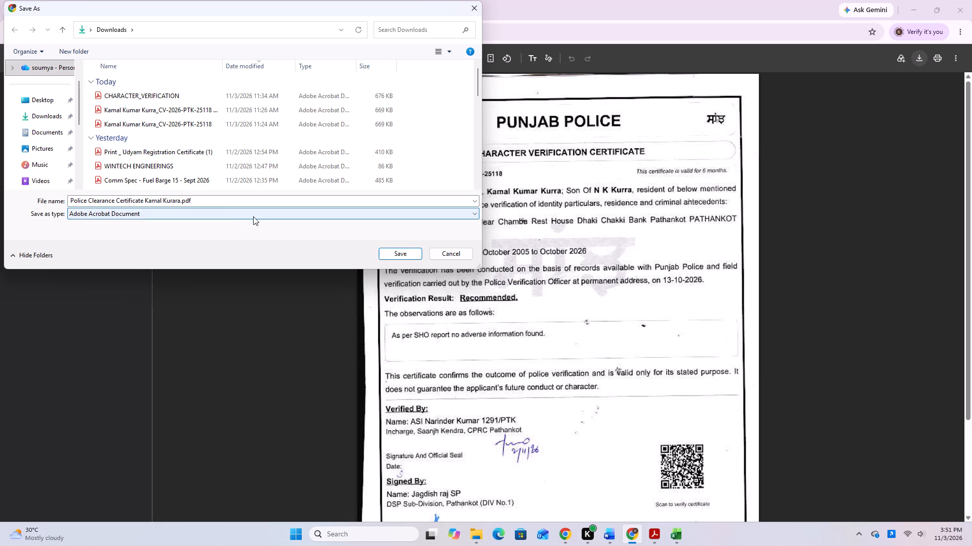
pyautogui.click(213, 215)
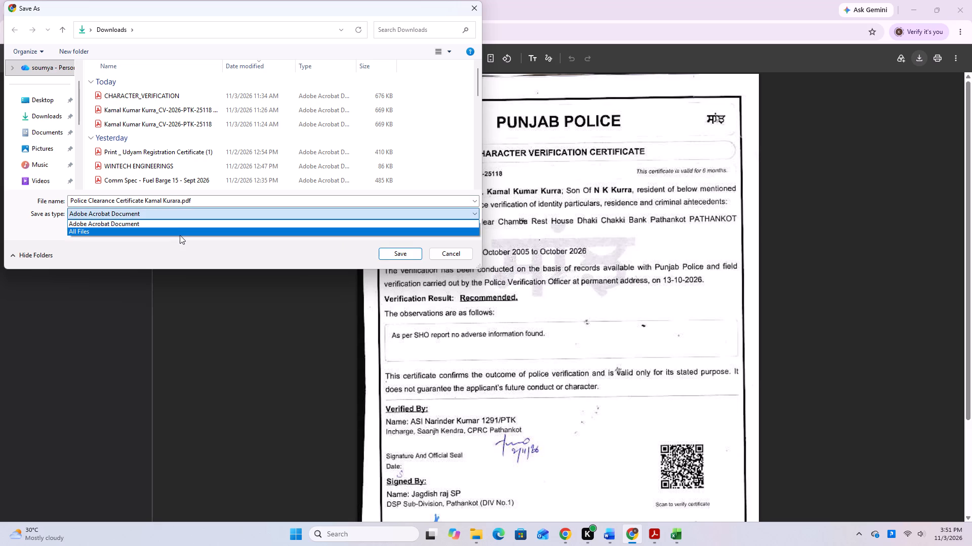
pyautogui.click(184, 230)
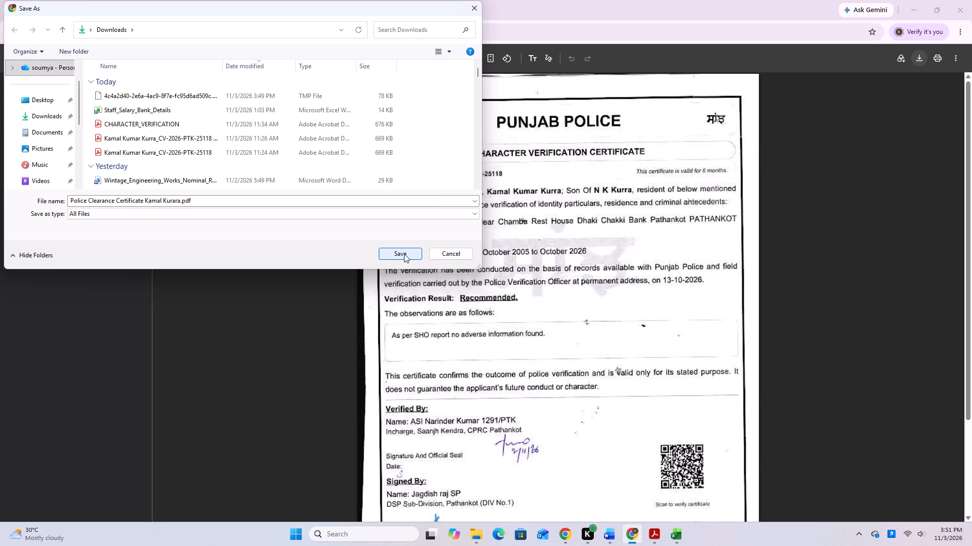
# Save the renamed police clearance certificate PDF in the Downloads folder.
pyautogui.click(404, 254)
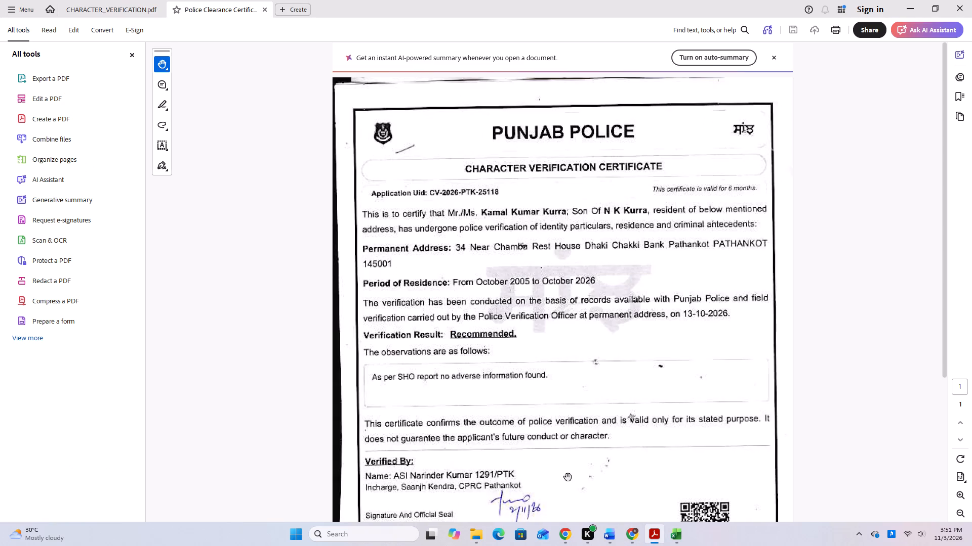
# In File Explorer, copy the newly saved Police Clearance Certificate PDF from Downloads into the "kamal sir" folder in Documents.
pyautogui.click(470, 536)
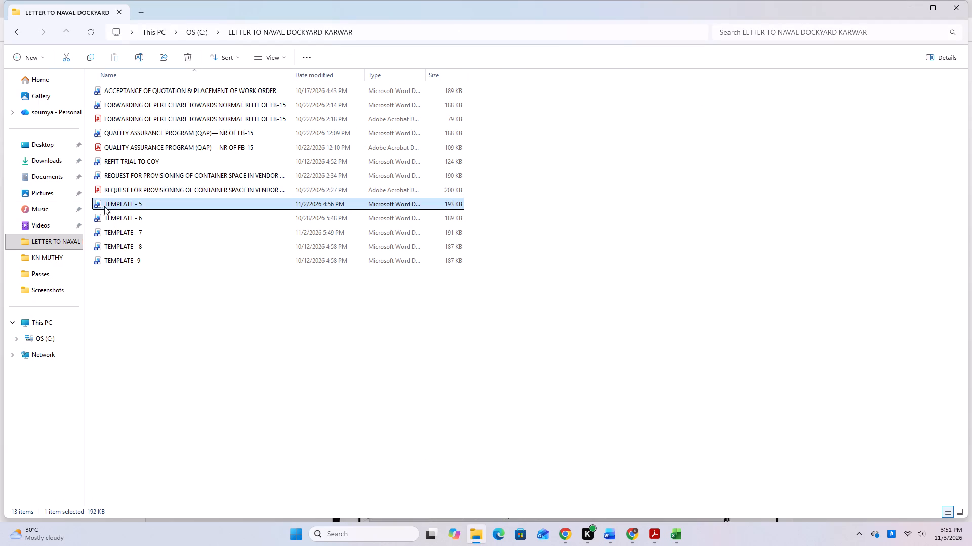
pyautogui.click(20, 245)
pyautogui.click(66, 160)
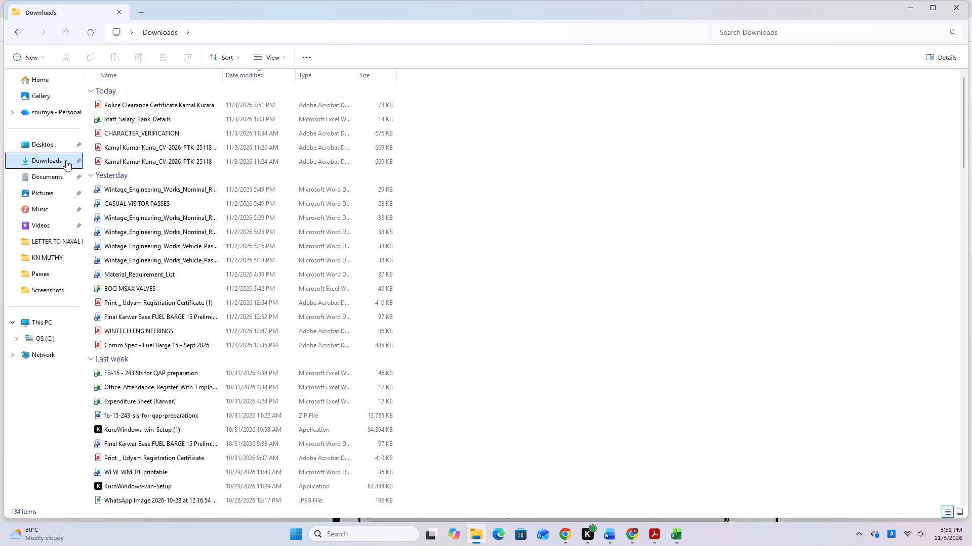
pyautogui.click(66, 160)
pyautogui.click(215, 107)
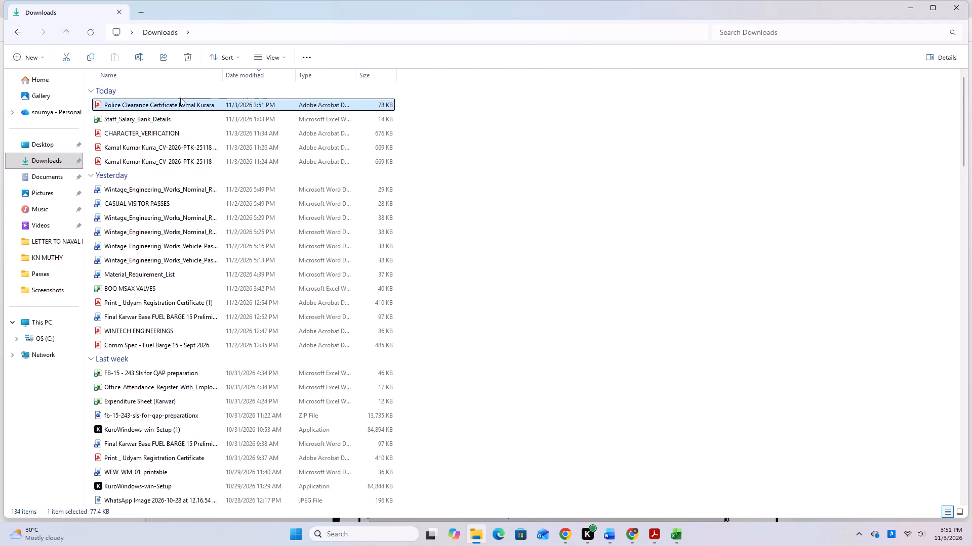
pyautogui.click(92, 57)
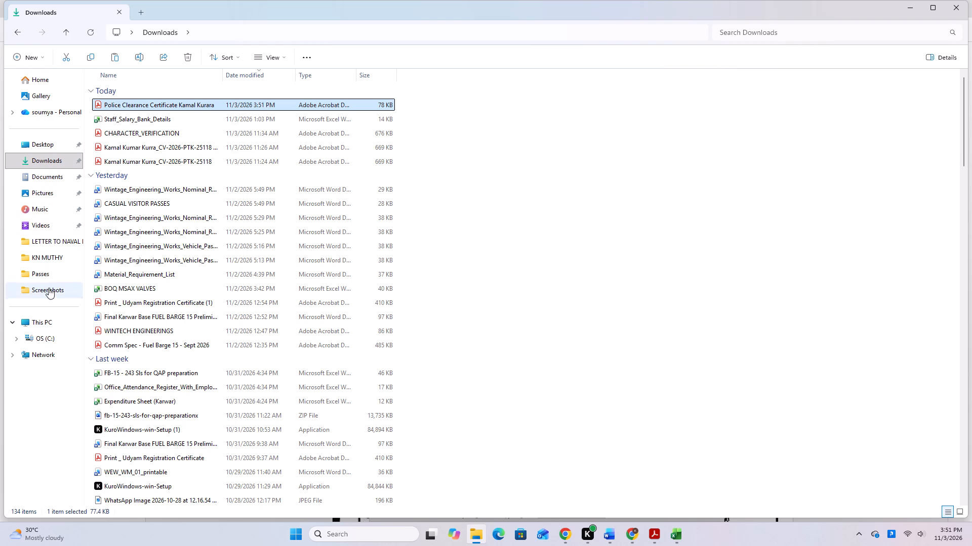
pyautogui.click(48, 177)
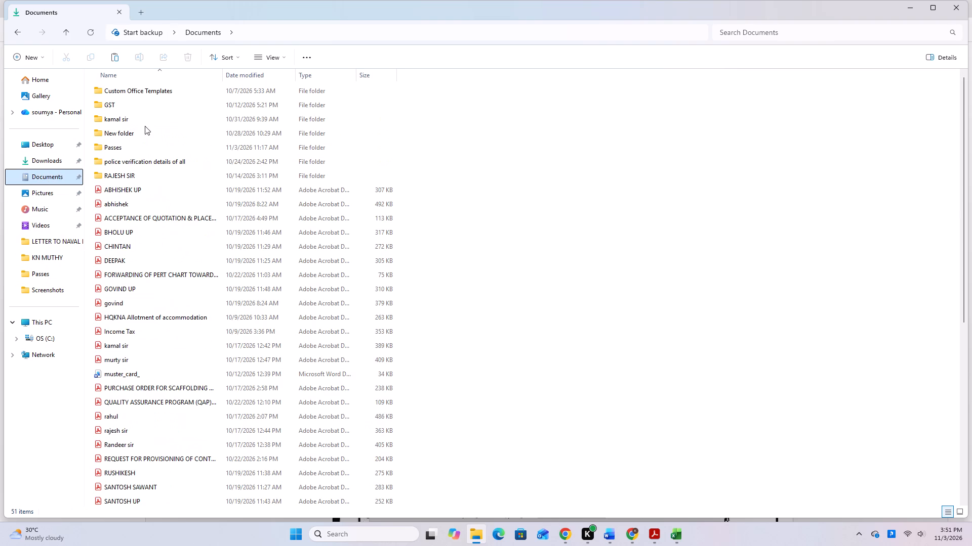
pyautogui.click(244, 115)
pyautogui.doubleClick(244, 115)
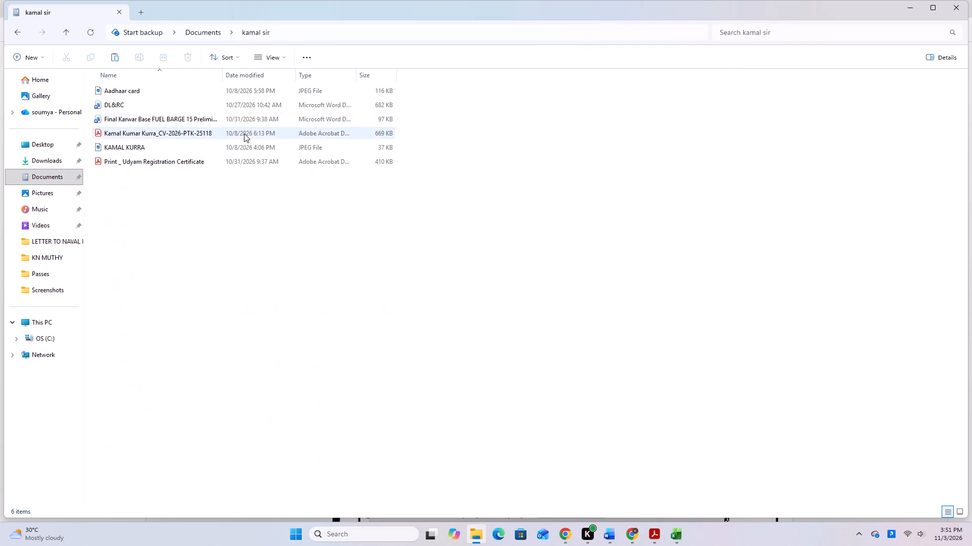
pyautogui.rightClick(228, 214)
pyautogui.click(245, 232)
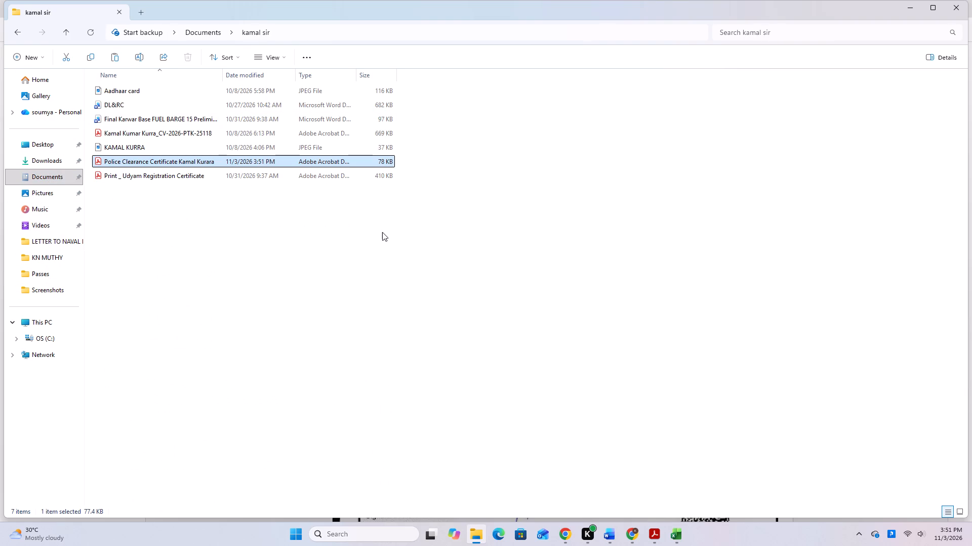
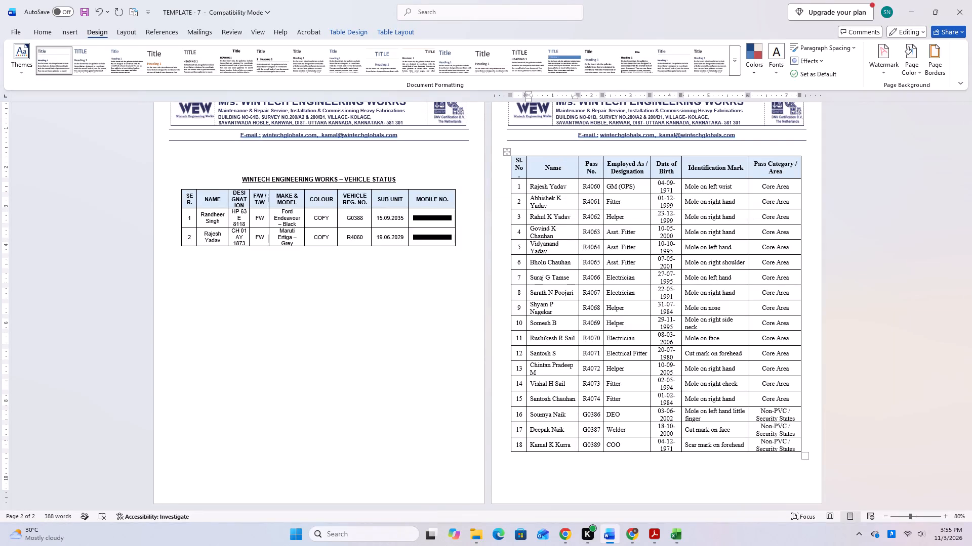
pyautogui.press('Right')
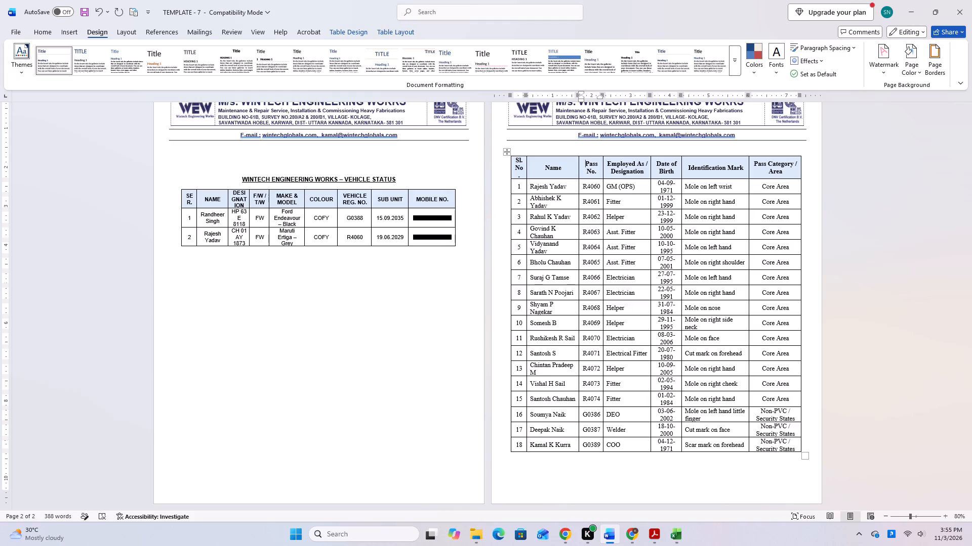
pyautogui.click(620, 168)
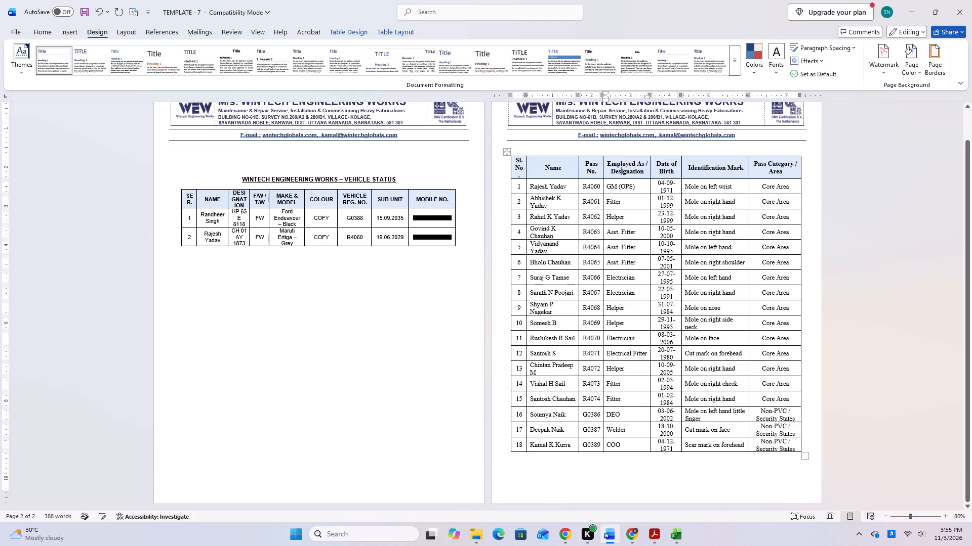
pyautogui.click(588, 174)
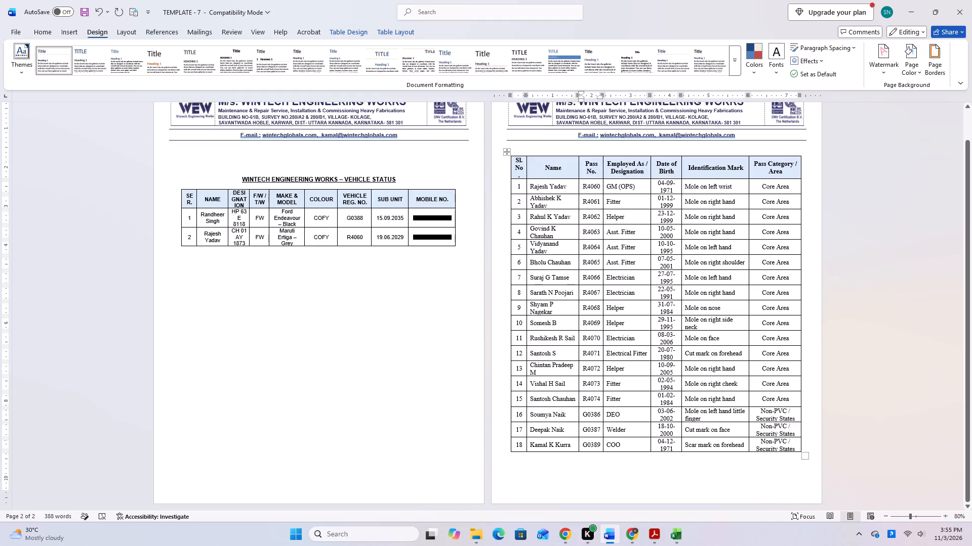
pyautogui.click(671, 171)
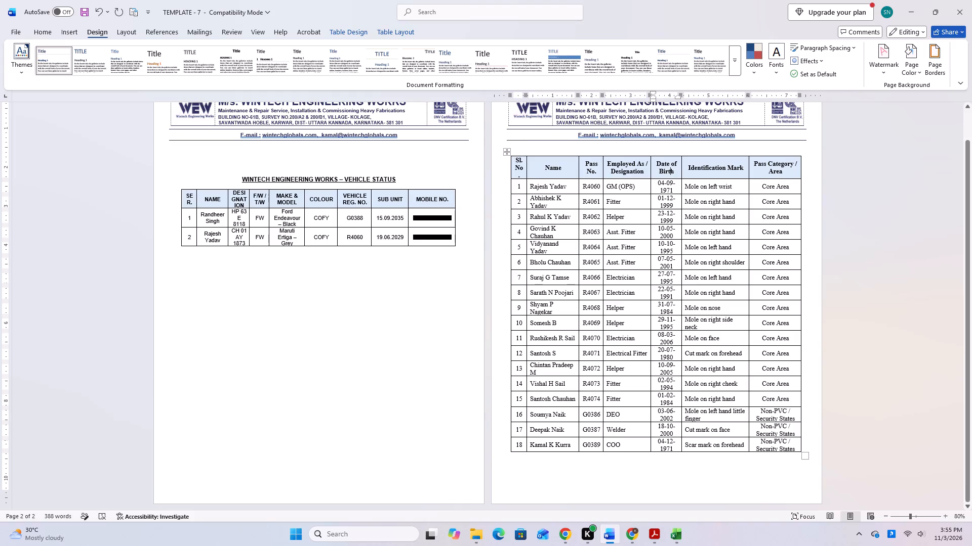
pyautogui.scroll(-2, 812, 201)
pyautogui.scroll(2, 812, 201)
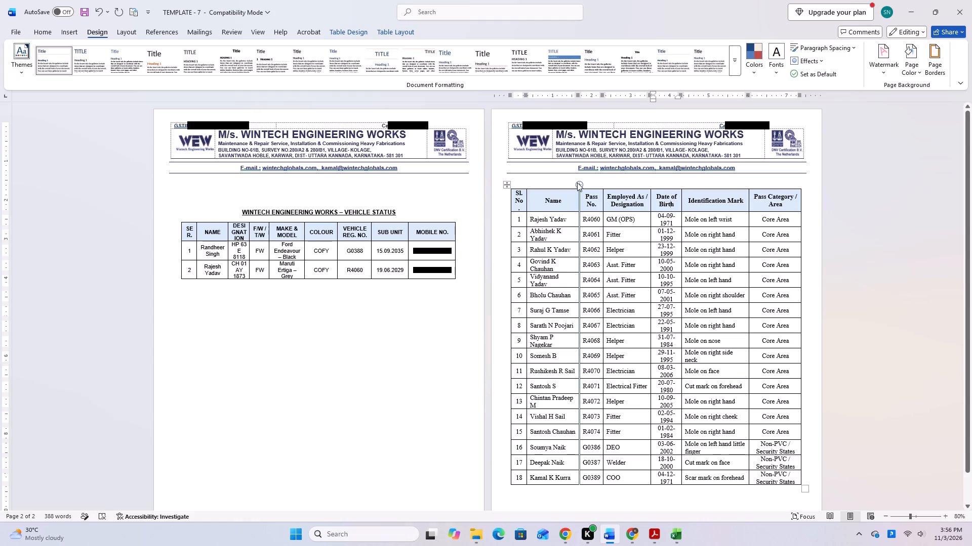
# Insert a blank column after Name in the personnel table and move the whole Employed As / Designation column directly after Name.
pyautogui.click(577, 183)
pyautogui.moveTo(621, 197); pyautogui.dragTo(639, 268)
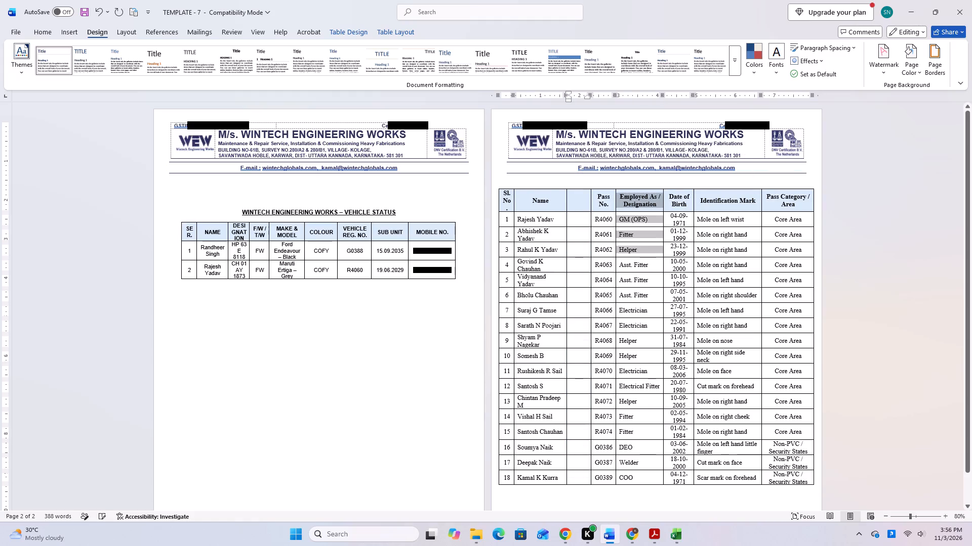
pyautogui.moveTo(639, 268); pyautogui.dragTo(648, 474)
pyautogui.moveTo(634, 197); pyautogui.dragTo(627, 197)
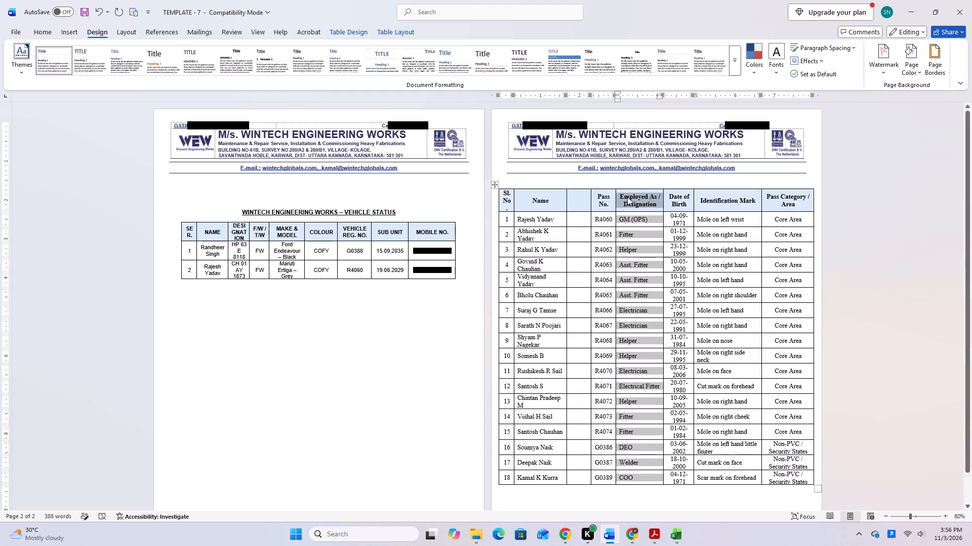
pyautogui.moveTo(627, 197); pyautogui.dragTo(580, 197)
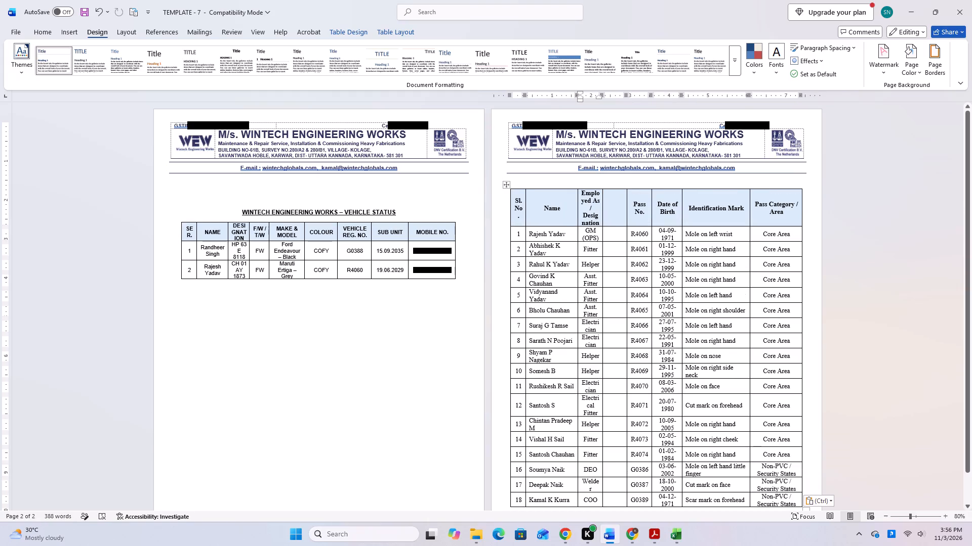
# Move the whole Pass No. column directly after the Employed As / Designation column, ahead of the blank column.
pyautogui.moveTo(633, 207); pyautogui.dragTo(640, 214)
pyautogui.moveTo(640, 214); pyautogui.dragTo(637, 487)
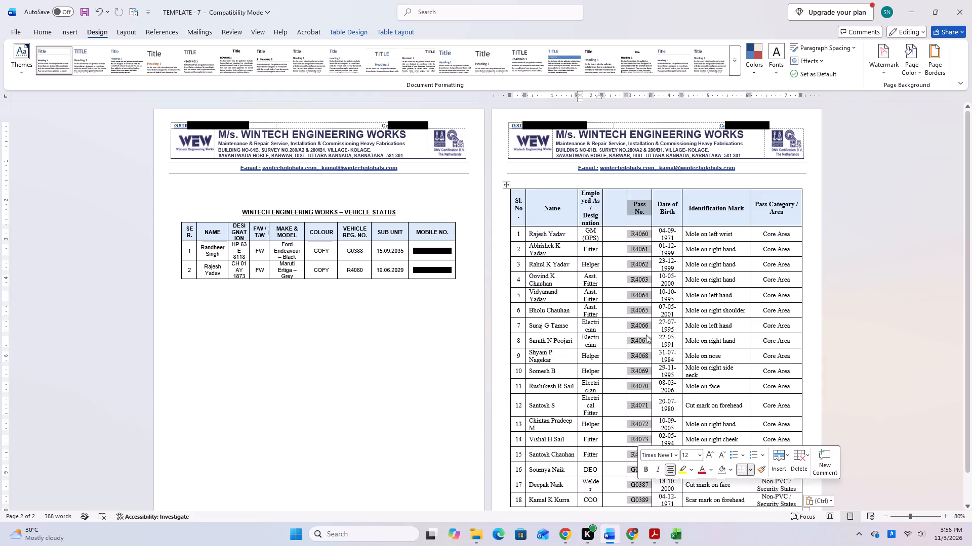
pyautogui.moveTo(637, 206); pyautogui.dragTo(617, 215)
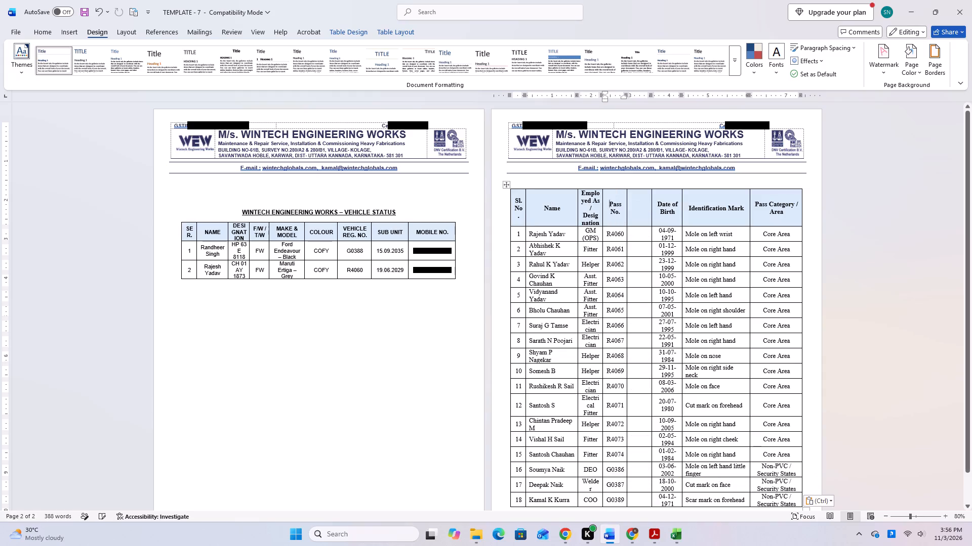
pyautogui.click(640, 229)
# Delete the Date of Birth column from the personnel table.
pyautogui.moveTo(656, 200); pyautogui.dragTo(658, 211)
pyautogui.moveTo(658, 211); pyautogui.dragTo(659, 497)
pyautogui.press('BackSpace')
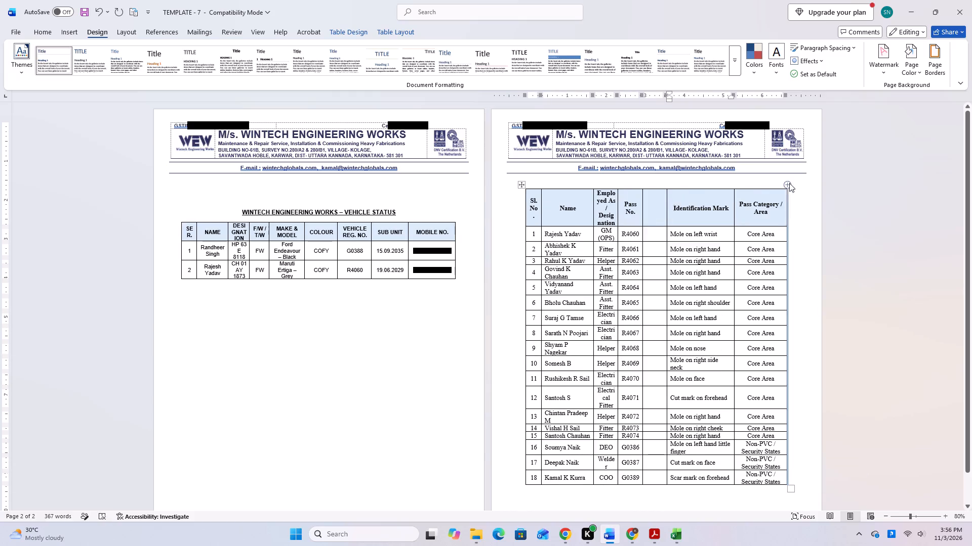
# Clear the headings and all entries of the Identification Mark and Pass Category / Area columns, keeping the empty columns.
pyautogui.moveTo(671, 204); pyautogui.dragTo(719, 480)
pyautogui.press('Delete')
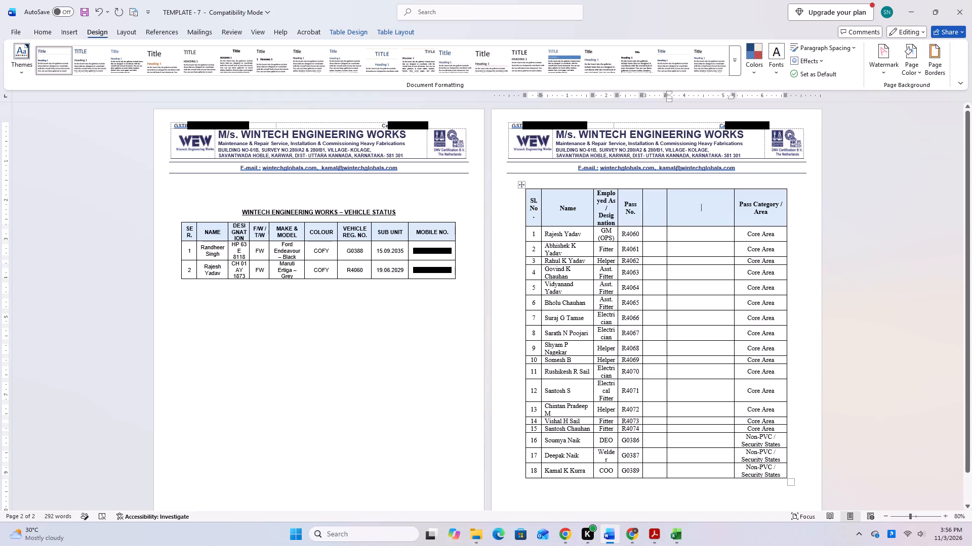
pyautogui.moveTo(739, 204); pyautogui.dragTo(761, 464)
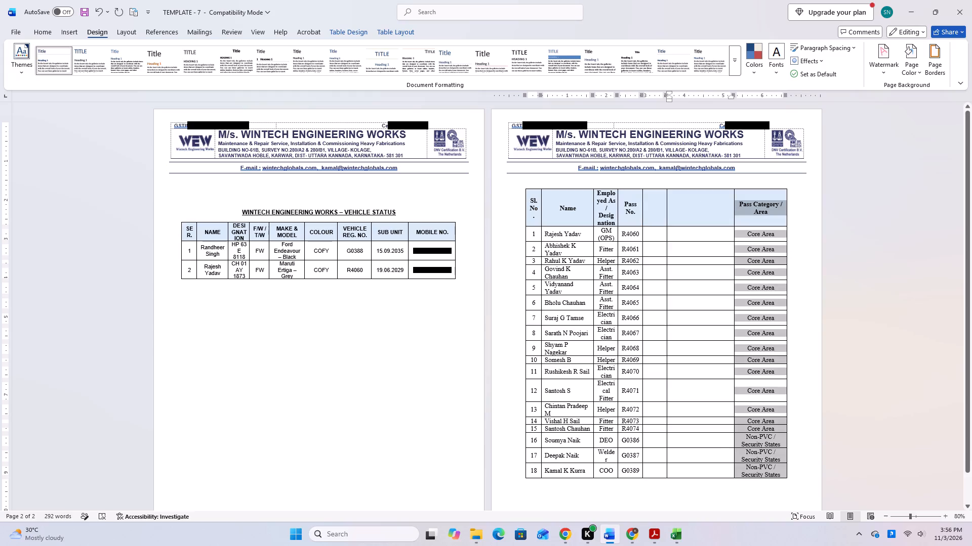
pyautogui.moveTo(761, 464); pyautogui.dragTo(763, 468)
pyautogui.press('Delete')
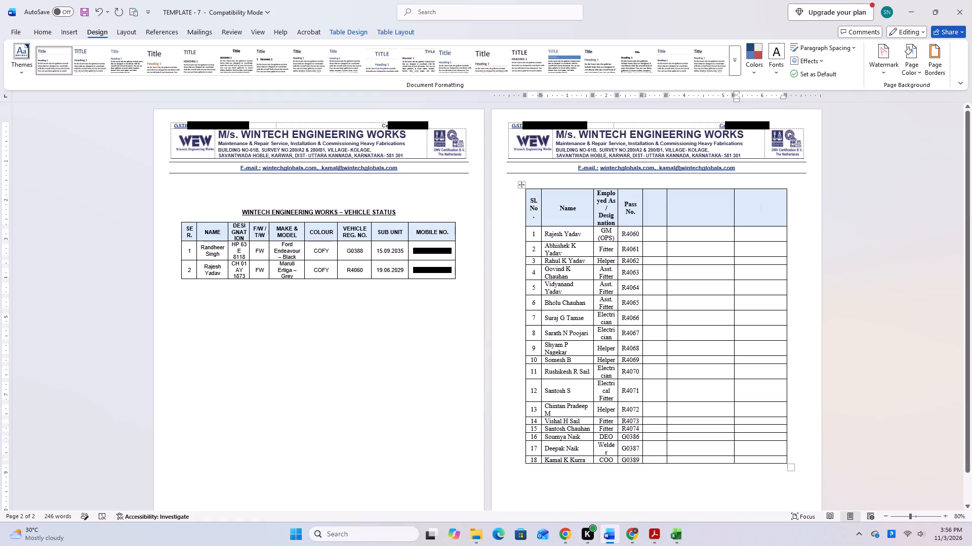
# Enter "Red" with a capital R as the heading of the blank column after Pass No.
pyautogui.click(650, 206)
pyautogui.write('red')
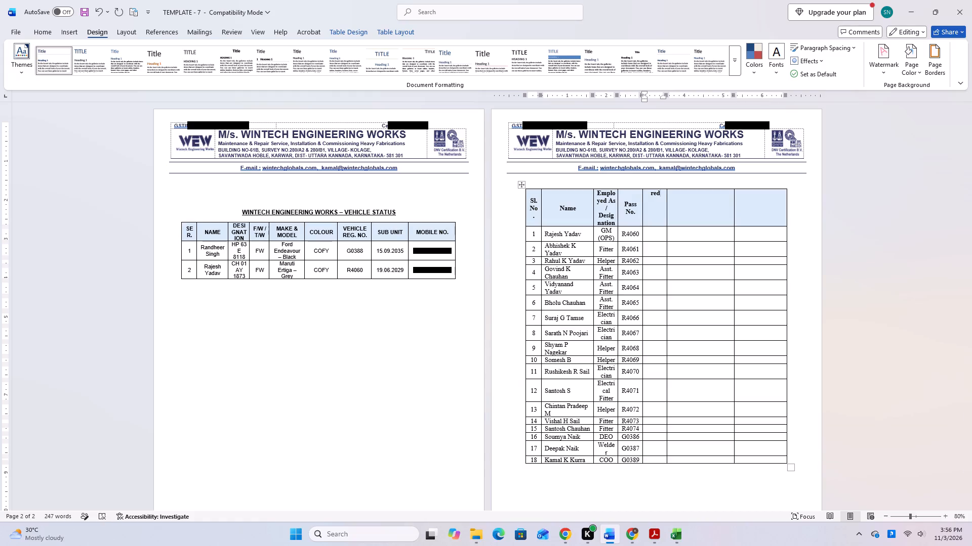
pyautogui.press('BackSpace')
pyautogui.press('BackSpace')
pyautogui.press('BackSpace')
pyautogui.write('red')
pyautogui.hotkey('shift', 'F3')
# Centre the "Red" heading horizontally and vertically within its cell.
pyautogui.click(73, 33)
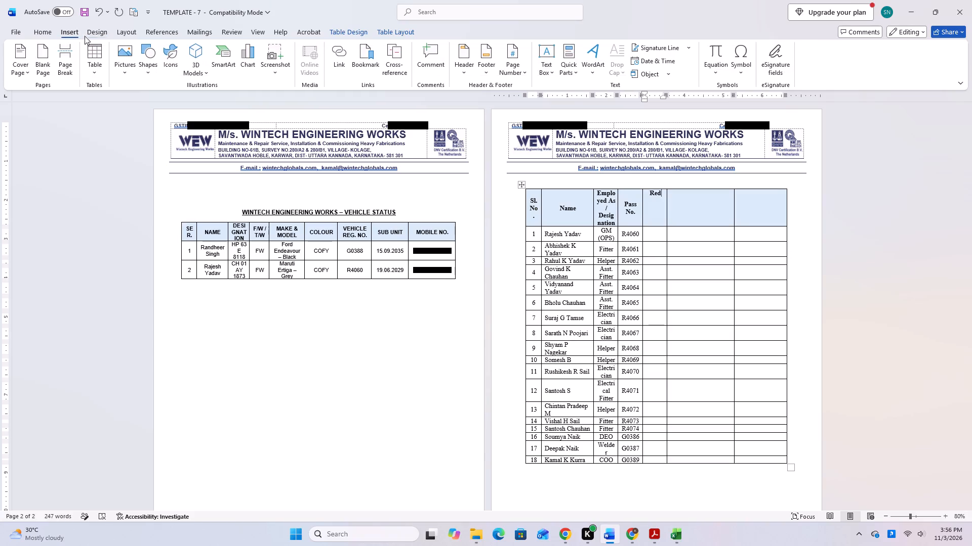
pyautogui.click(43, 32)
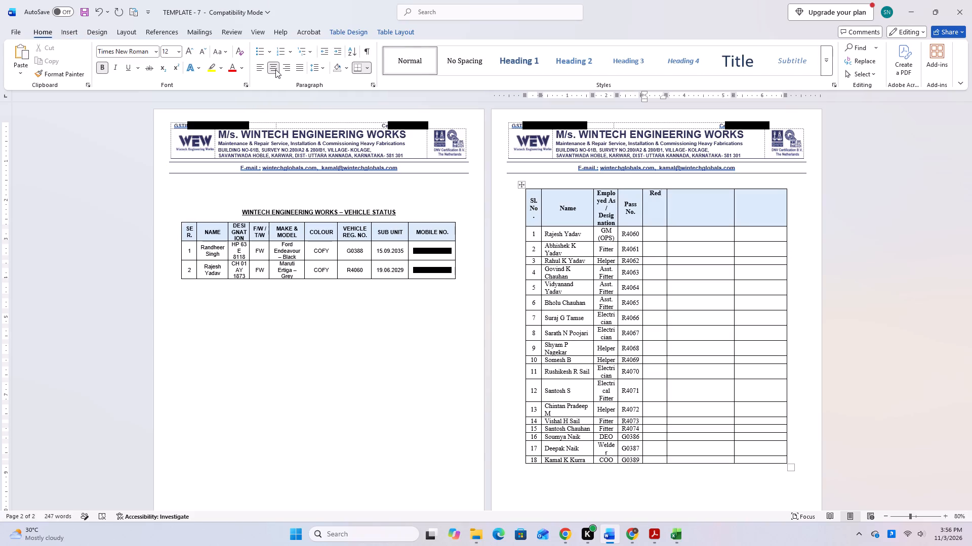
pyautogui.click(275, 69)
pyautogui.click(277, 69)
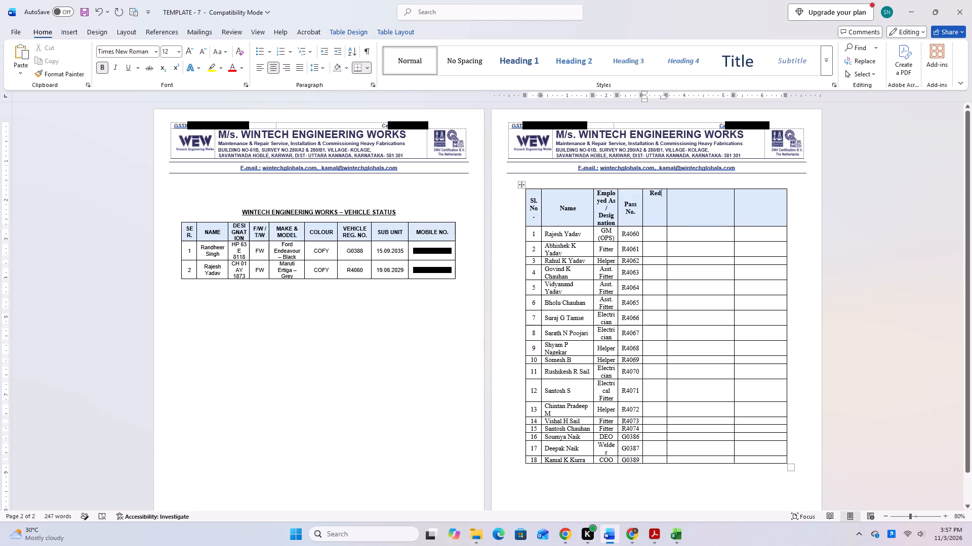
pyautogui.click(389, 33)
pyautogui.click(592, 59)
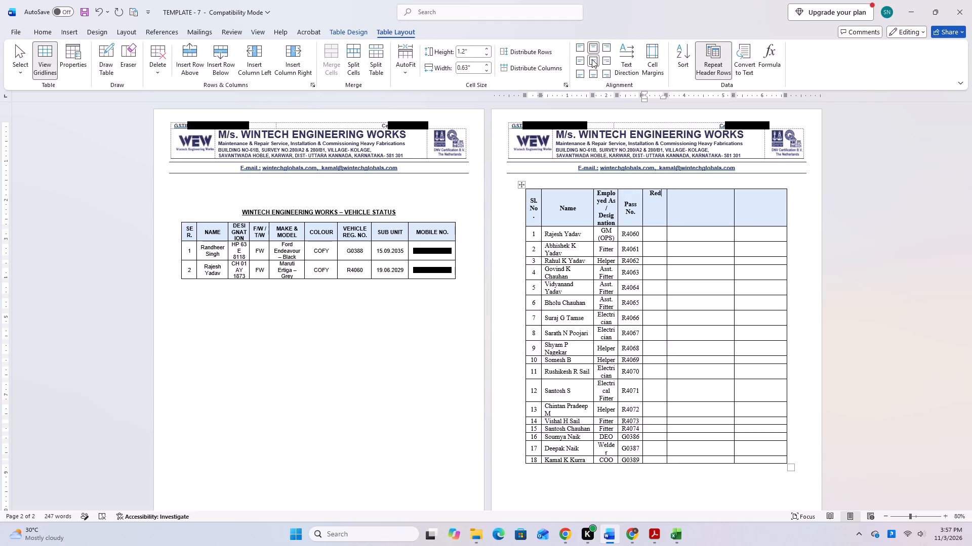
# Enter "Valid upto" as the heading of the empty column after Red.
pyautogui.click(694, 200)
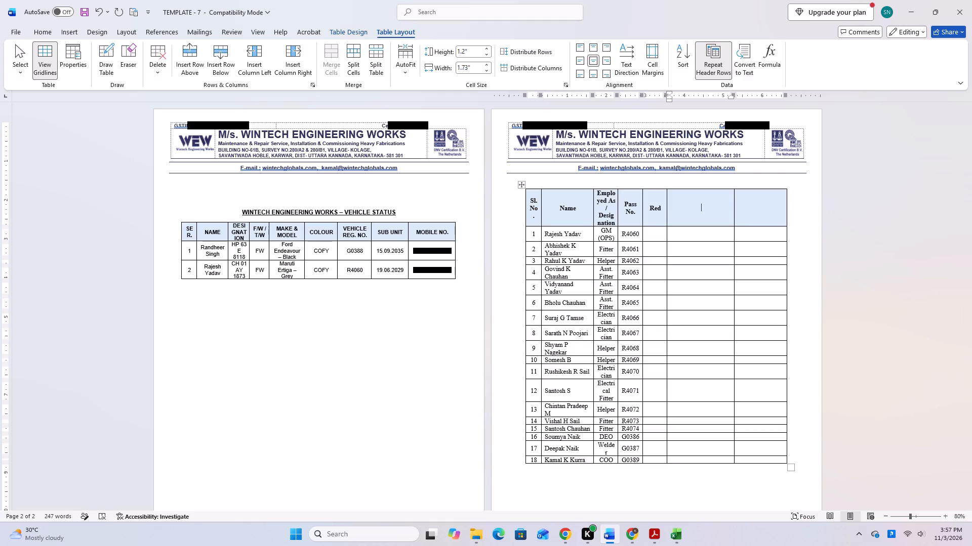
pyautogui.write('vali')
pyautogui.press('d')
pyautogui.press('space')
pyautogui.write('upto')
pyautogui.press('Right')
# Enter "Pvc validity" as the heading of the table's last column.
pyautogui.write('pvc')
pyautogui.press('space')
pyautogui.write('vali')
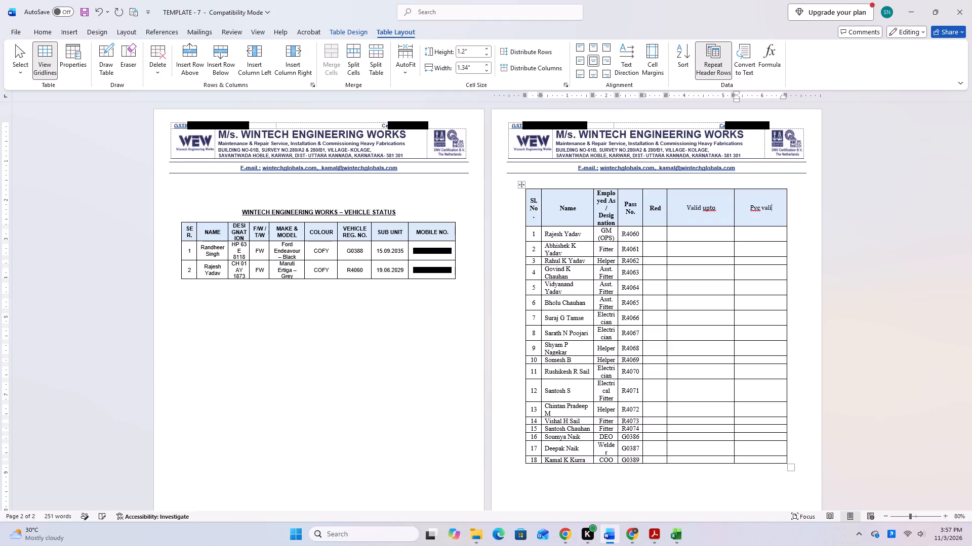
pyautogui.write('dity')
pyautogui.press('Right')
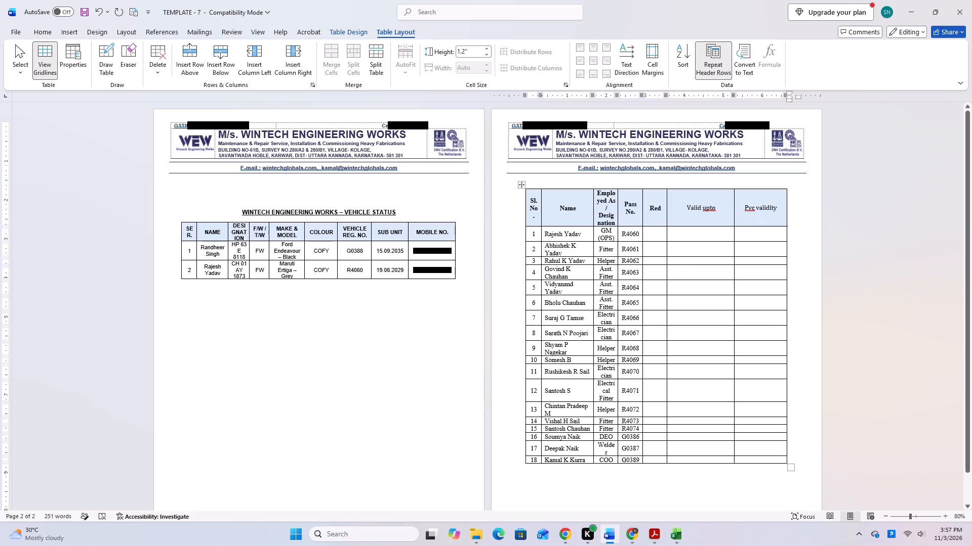
# Add a column after Pvc validity and enter its heading as "Work order no." with "And dated" on a second line.
pyautogui.click(787, 185)
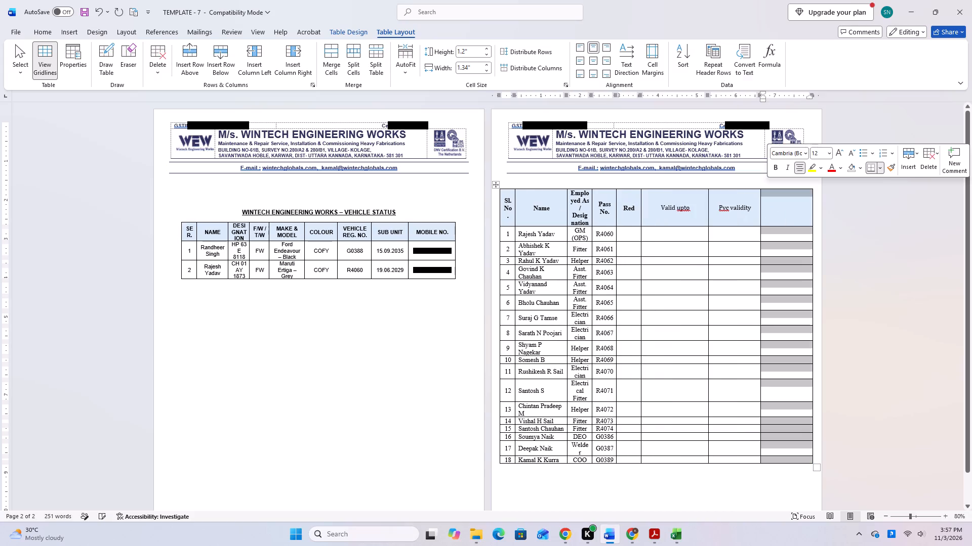
pyautogui.click(778, 208)
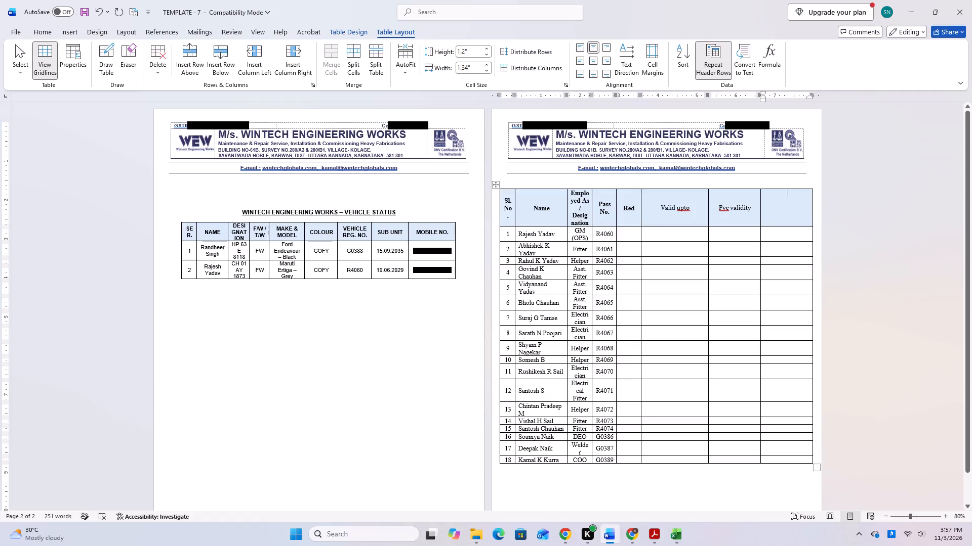
pyautogui.write('work')
pyautogui.press('space')
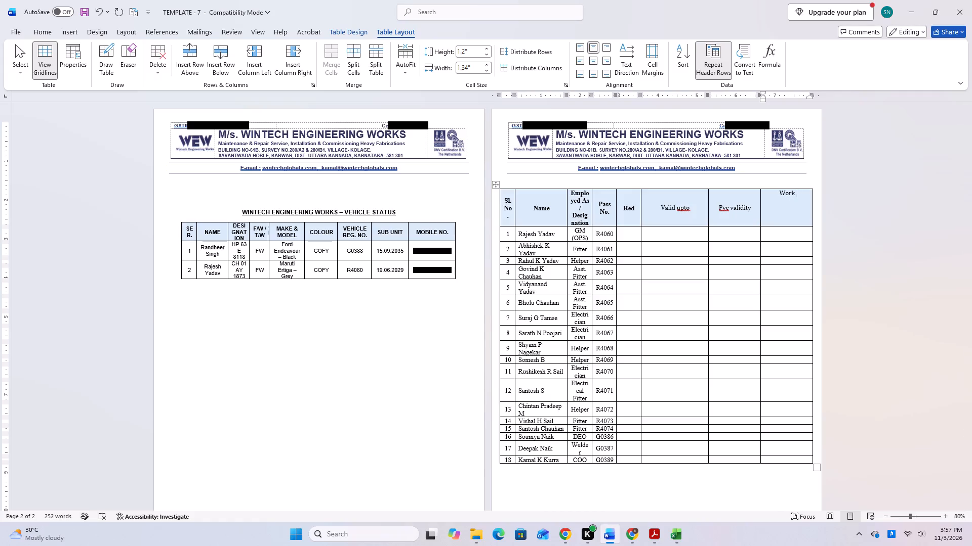
pyautogui.write('or')
pyautogui.write('der no')
pyautogui.press('.')
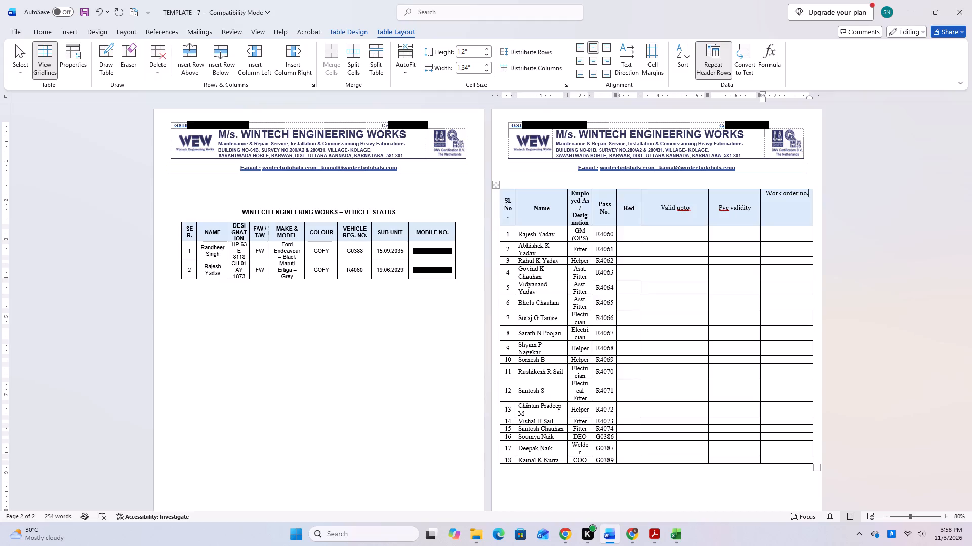
pyautogui.press('Return')
pyautogui.write('and')
pyautogui.press('space')
pyautogui.write('date')
pyautogui.press('d')
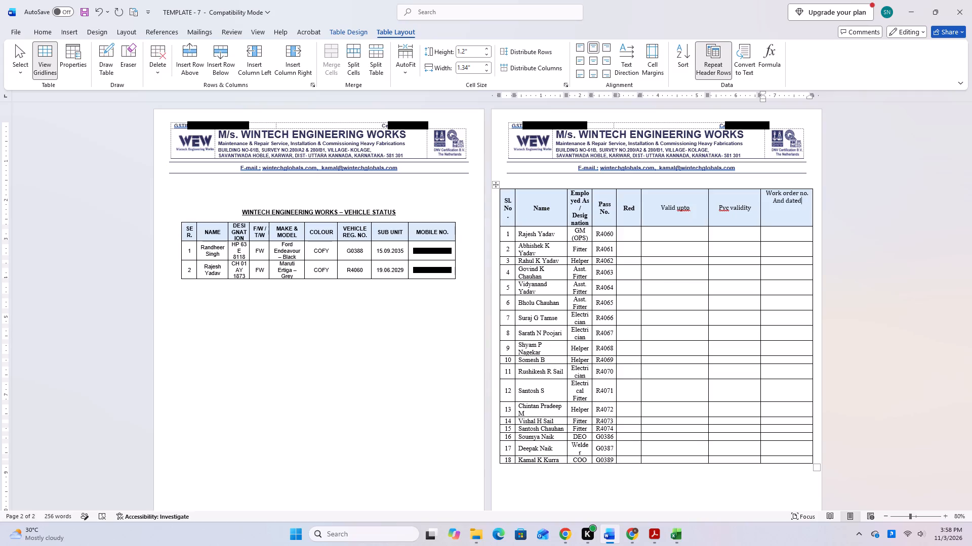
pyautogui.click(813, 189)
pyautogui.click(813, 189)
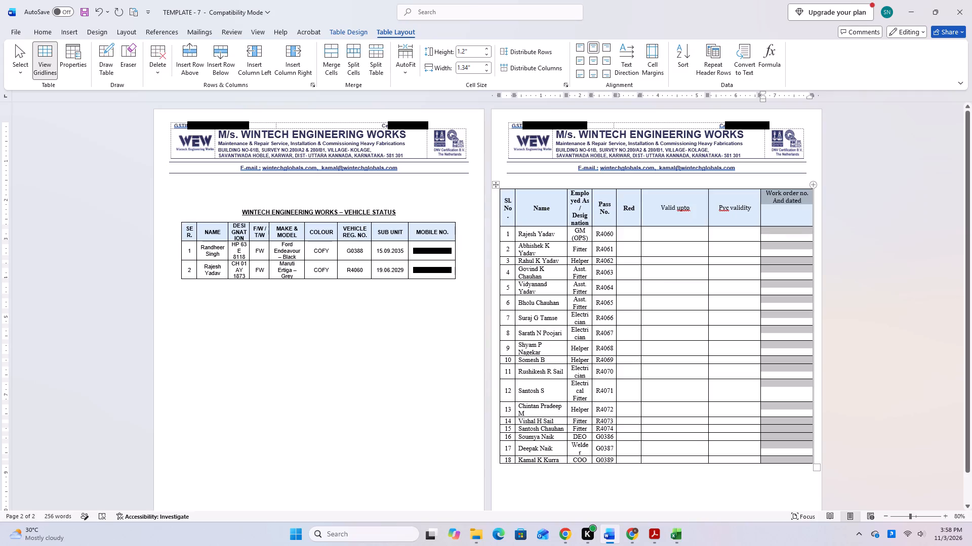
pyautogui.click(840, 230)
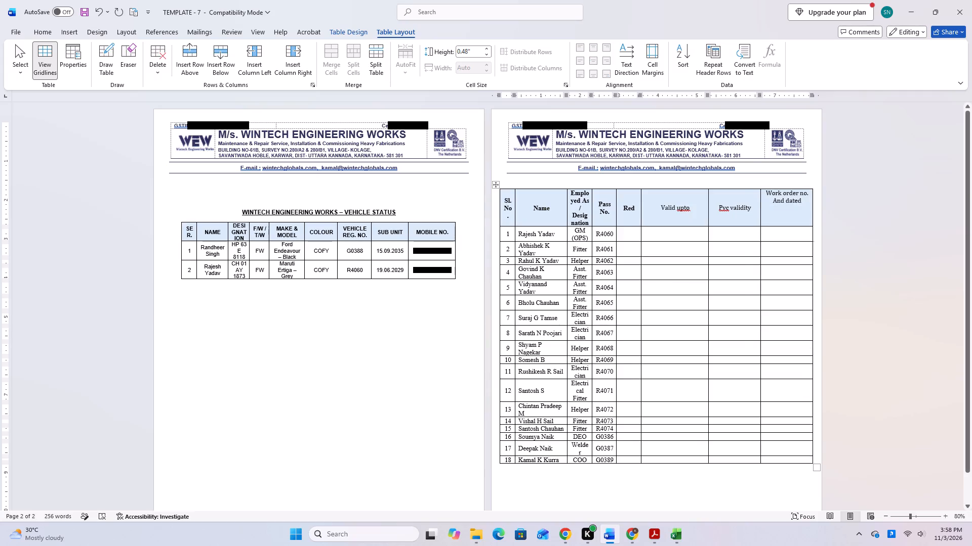
# Narrow the Valid upto and Pvc validity columns to wrap their headings onto two lines, and the work order column to about 1.06".
pyautogui.moveTo(708, 202); pyautogui.dragTo(698, 208)
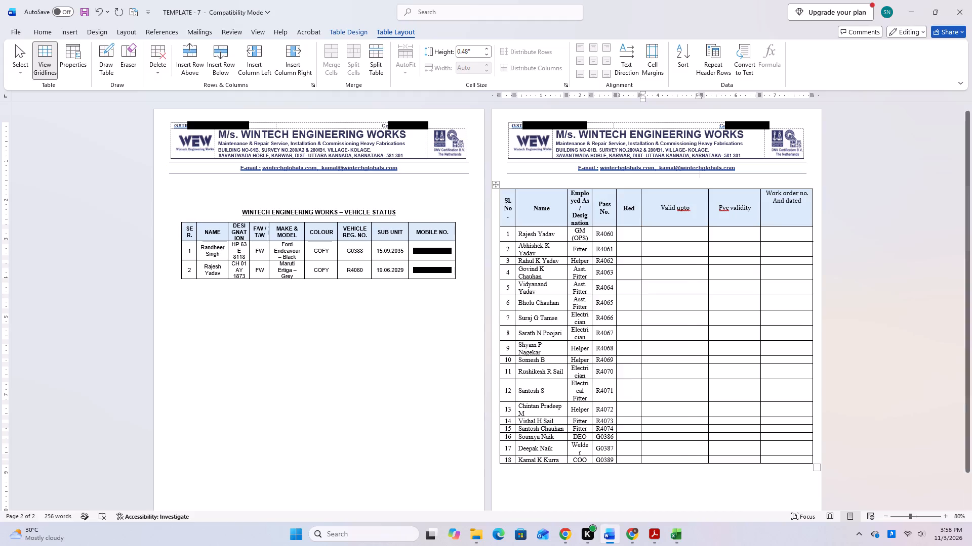
pyautogui.moveTo(698, 208); pyautogui.dragTo(670, 220)
pyautogui.moveTo(760, 215); pyautogui.dragTo(732, 224)
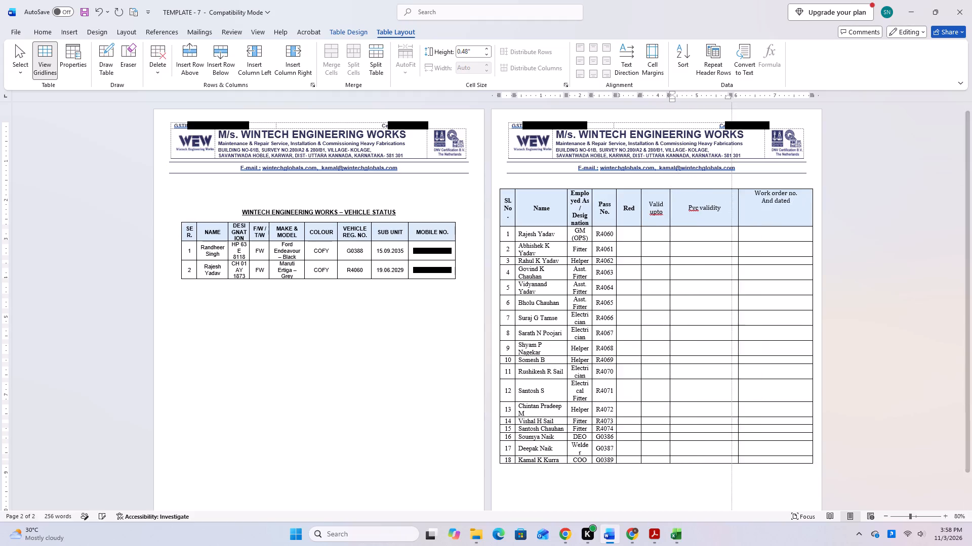
pyautogui.moveTo(732, 224); pyautogui.dragTo(704, 232)
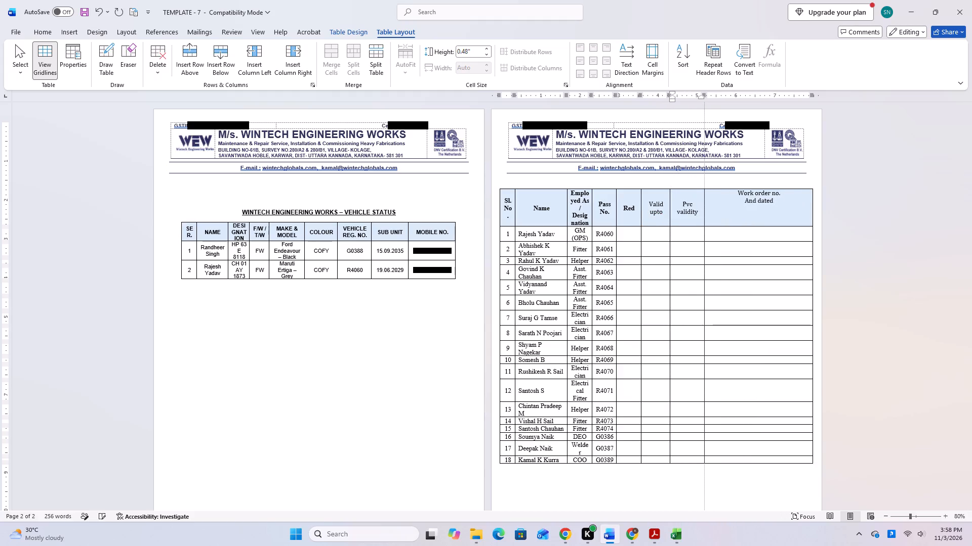
pyautogui.moveTo(704, 232); pyautogui.dragTo(696, 237)
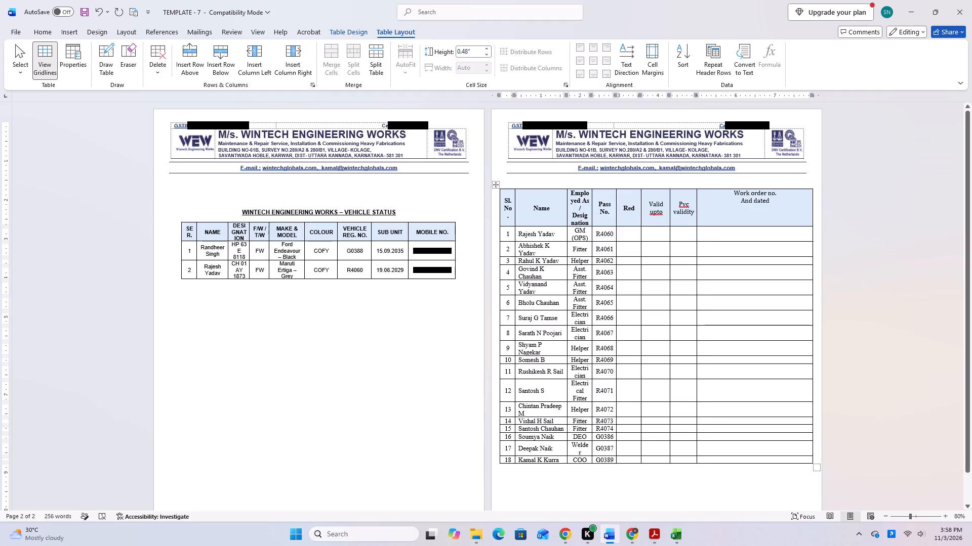
pyautogui.moveTo(812, 209); pyautogui.dragTo(739, 224)
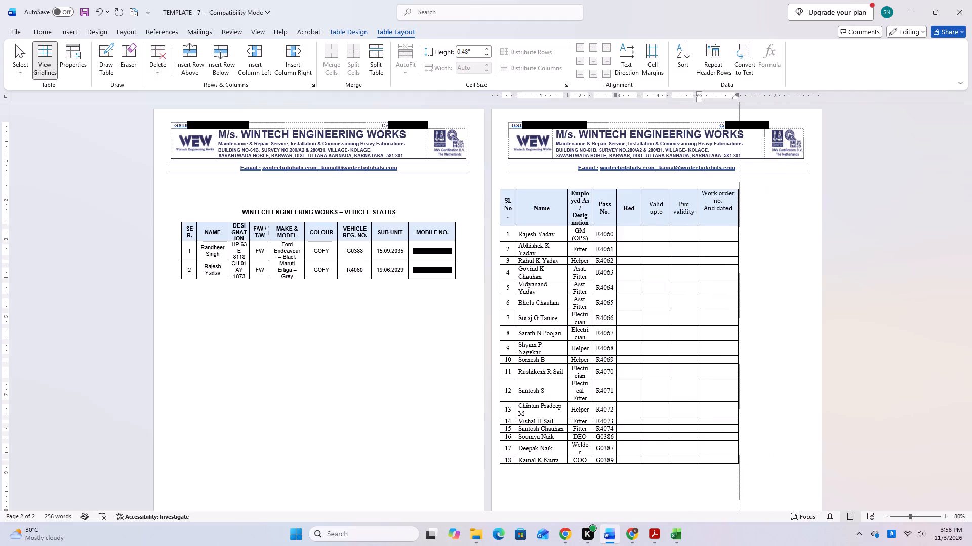
pyautogui.moveTo(739, 224); pyautogui.dragTo(738, 224)
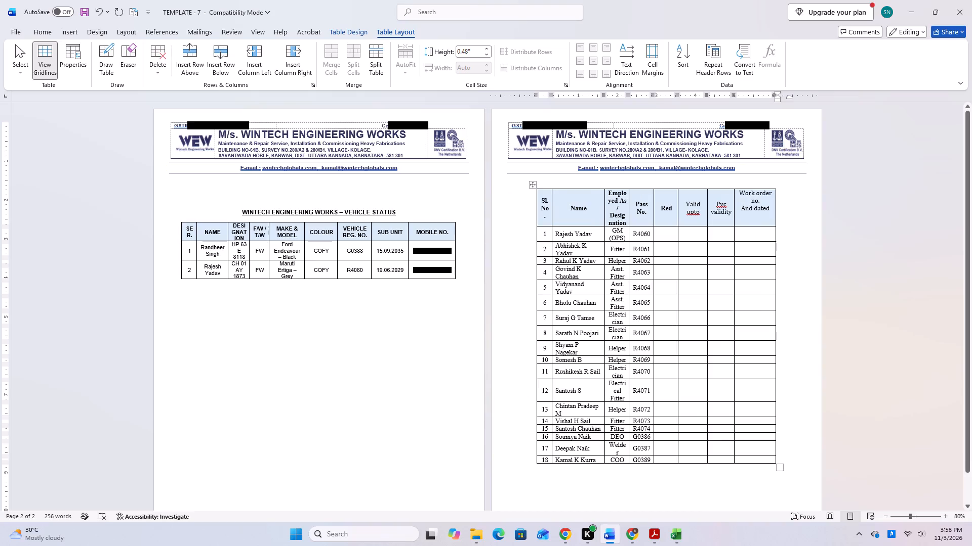
# Add a column after the work order column and enter "Name of department issued by" as its heading.
pyautogui.click(774, 189)
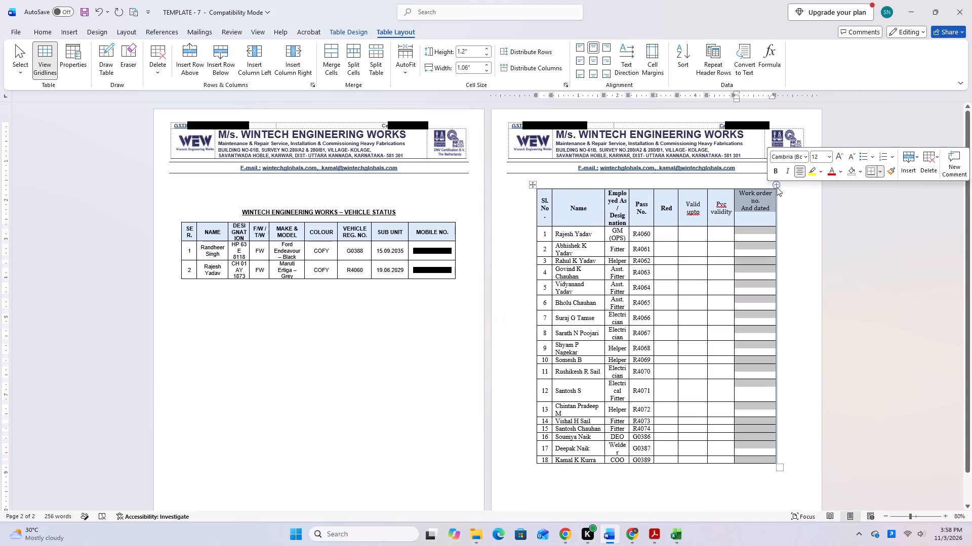
pyautogui.click(774, 183)
pyautogui.click(777, 200)
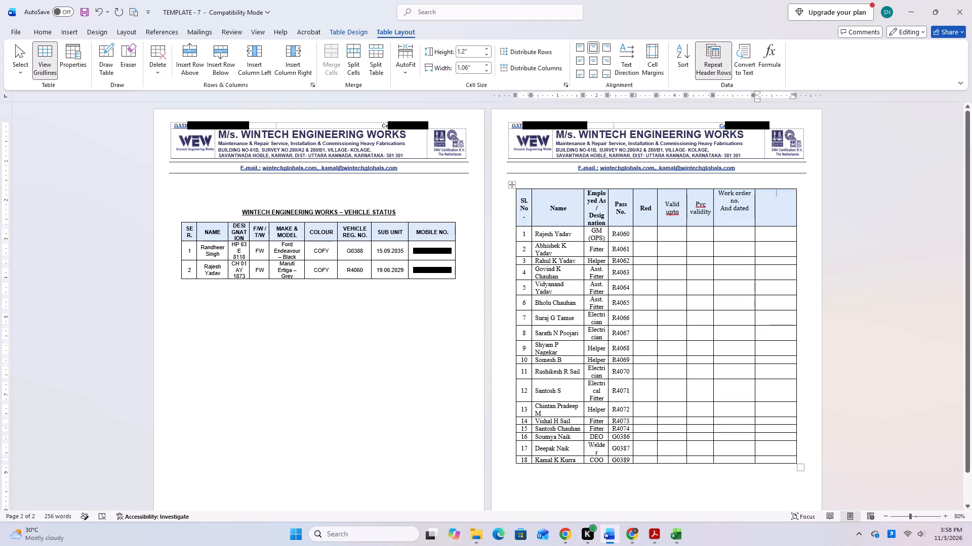
pyautogui.write('nam')
pyautogui.press('e')
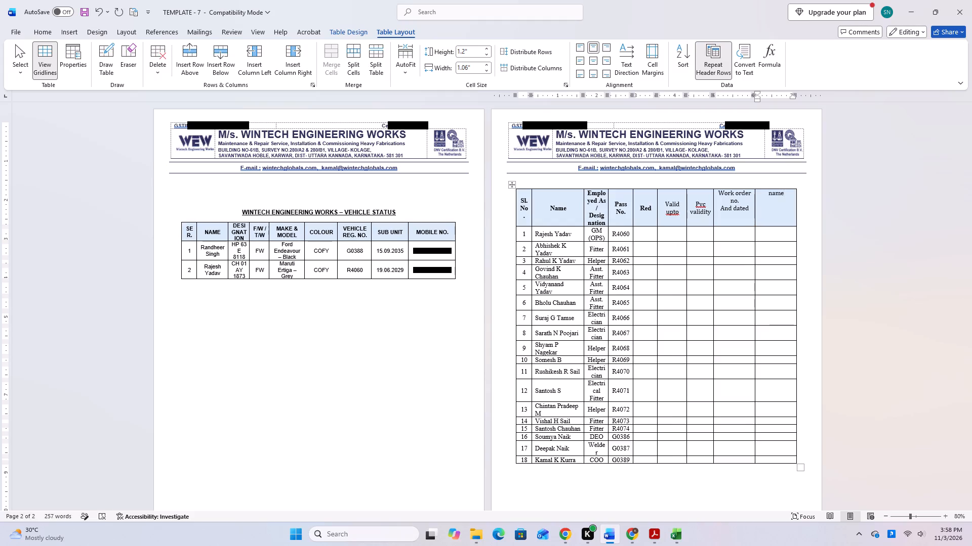
pyautogui.press('space')
pyautogui.write('of')
pyautogui.press('space')
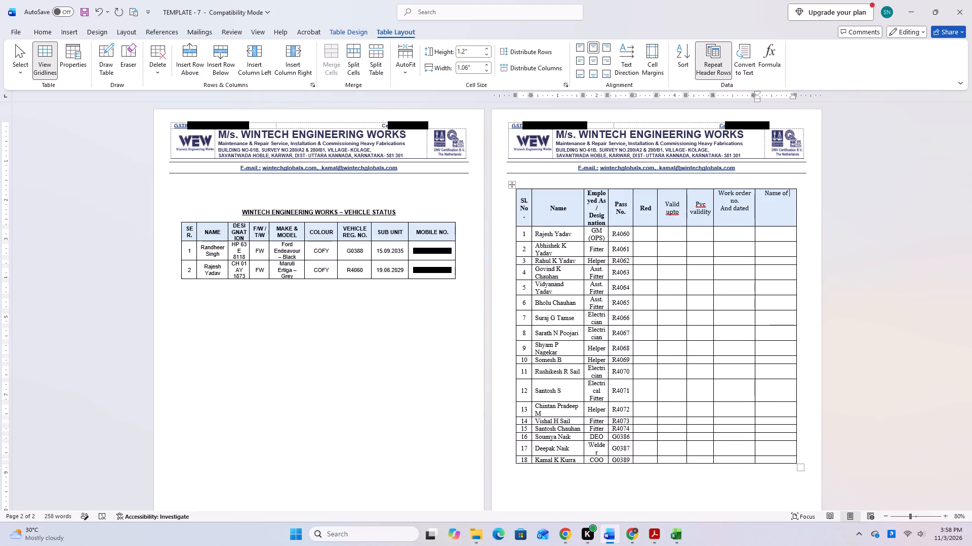
pyautogui.write('depar')
pyautogui.write('tment')
pyautogui.press('space')
pyautogui.write('iss')
pyautogui.write('ue')
pyautogui.write('d b')
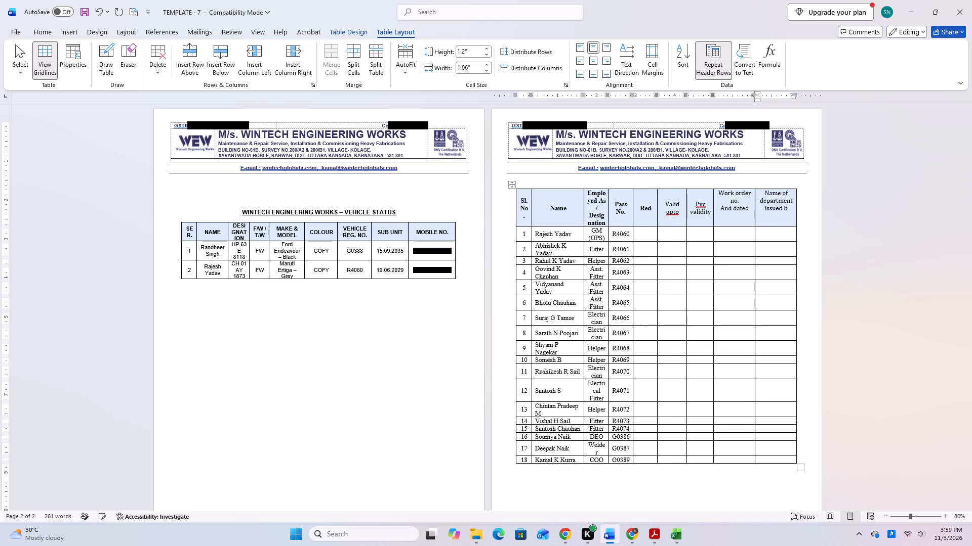
pyautogui.press('y')
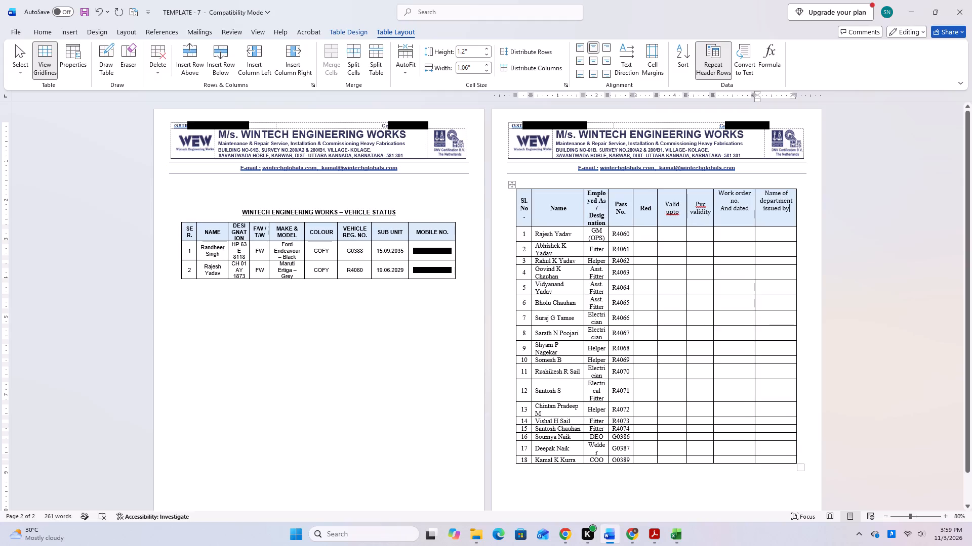
# Add a column at the end of the table and enter "Mobile no" as its heading.
pyautogui.click(797, 203)
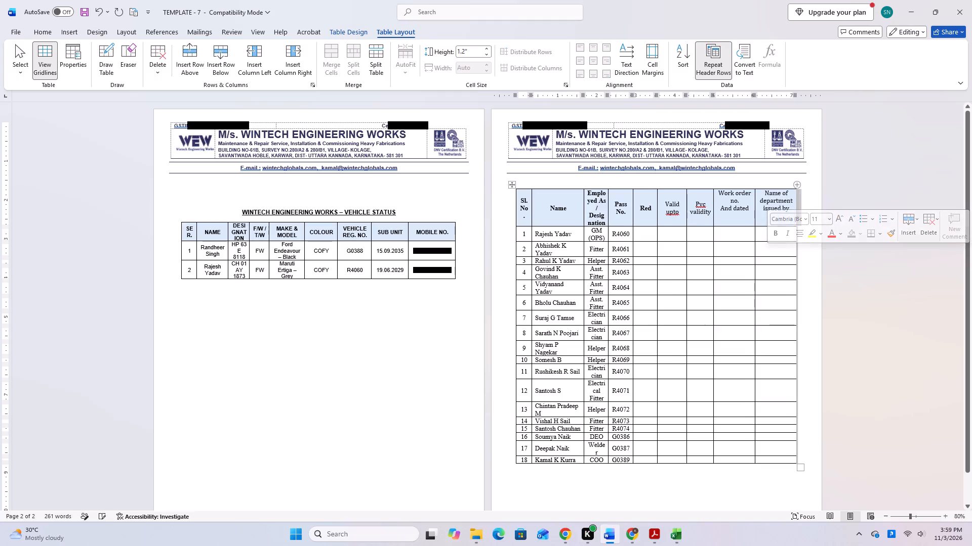
pyautogui.click(795, 186)
pyautogui.click(794, 214)
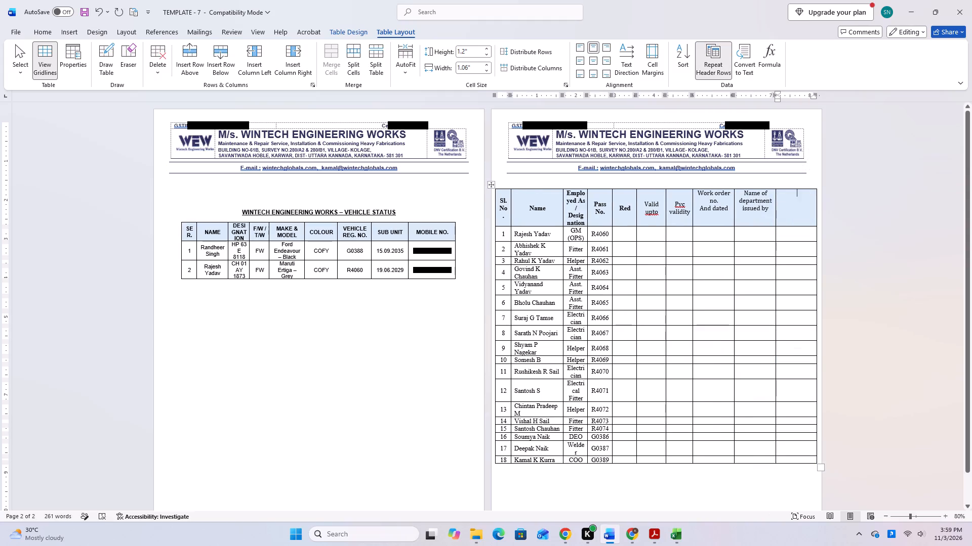
pyautogui.write('mo')
pyautogui.write('bil')
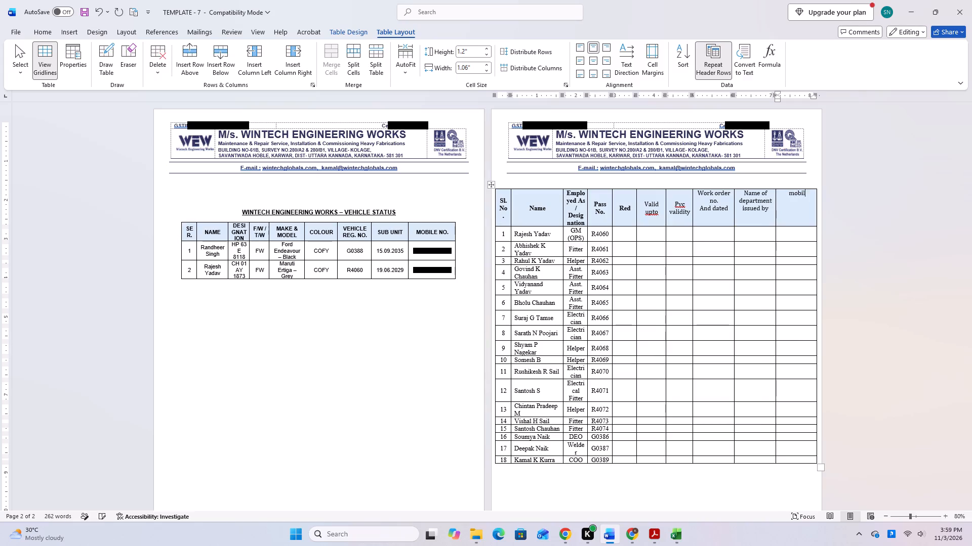
pyautogui.write('e no')
pyautogui.click(809, 229)
pyautogui.click(886, 247)
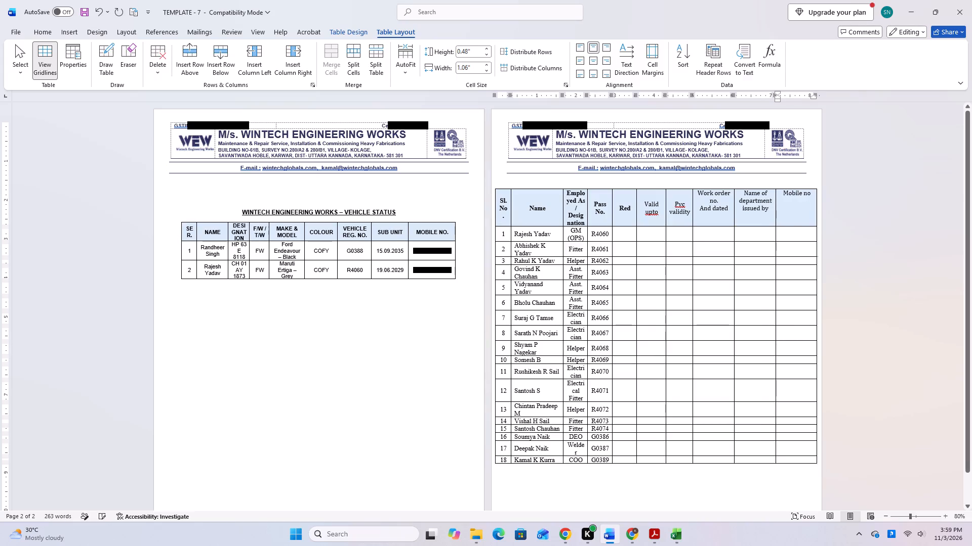
# Centre the Work order, Name of department and Mobile no headings both horizontally and vertically in their cells.
pyautogui.moveTo(699, 195); pyautogui.dragTo(751, 206)
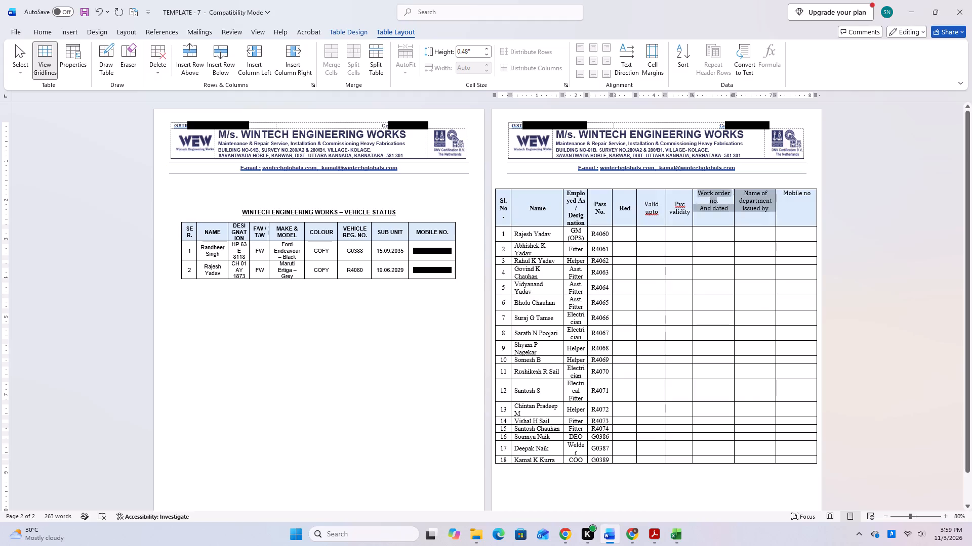
pyautogui.moveTo(751, 206); pyautogui.dragTo(811, 214)
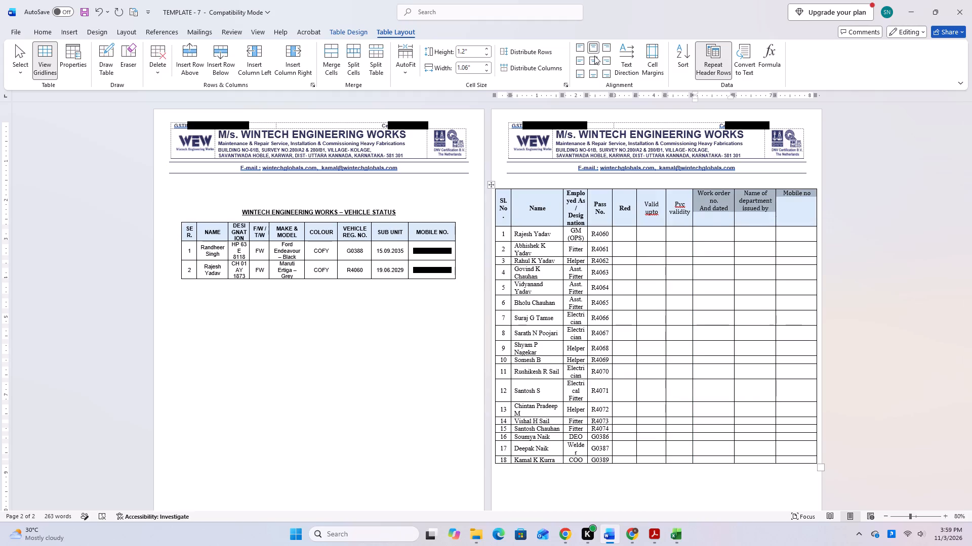
pyautogui.click(593, 57)
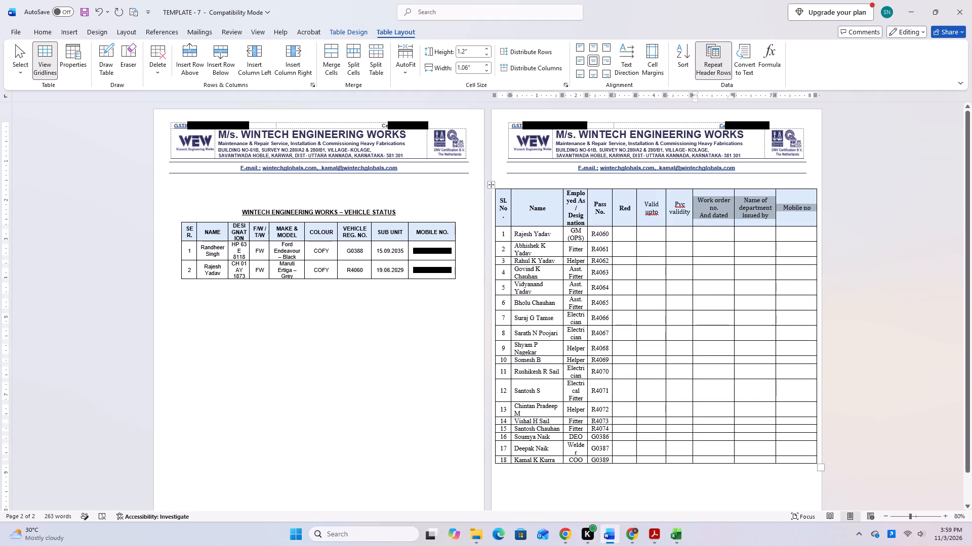
# Make the five headings from Valid upto through Mobile no bold.
pyautogui.moveTo(646, 201); pyautogui.dragTo(782, 214)
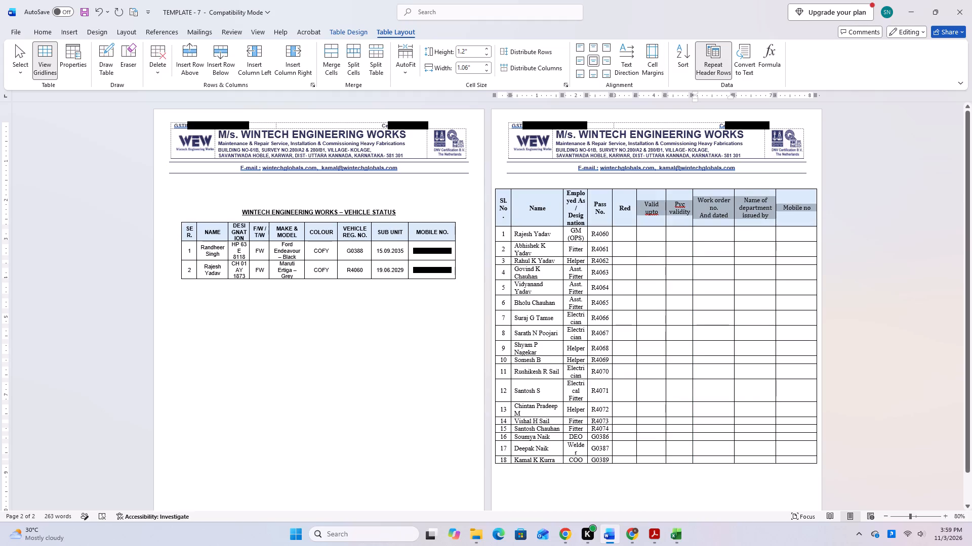
pyautogui.moveTo(782, 214); pyautogui.dragTo(794, 215)
pyautogui.click(47, 35)
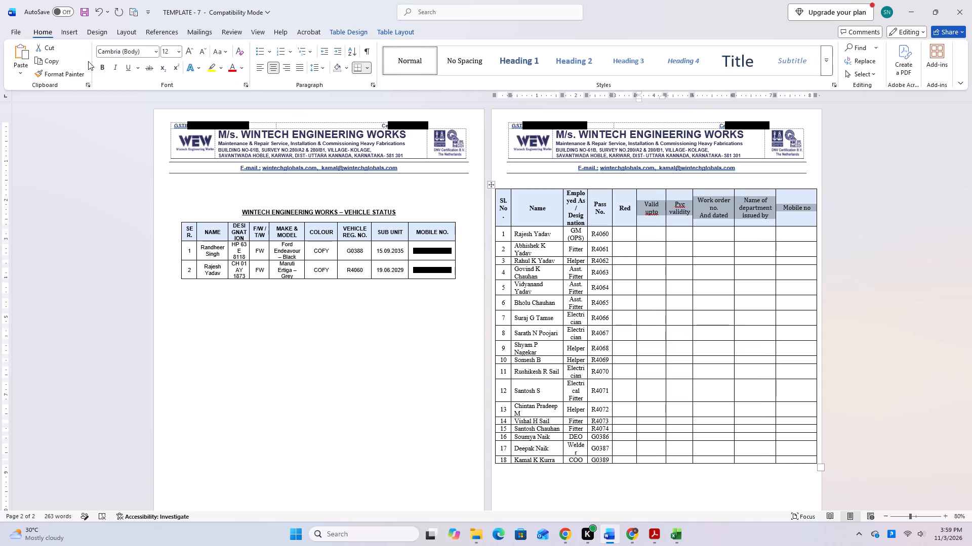
pyautogui.click(104, 67)
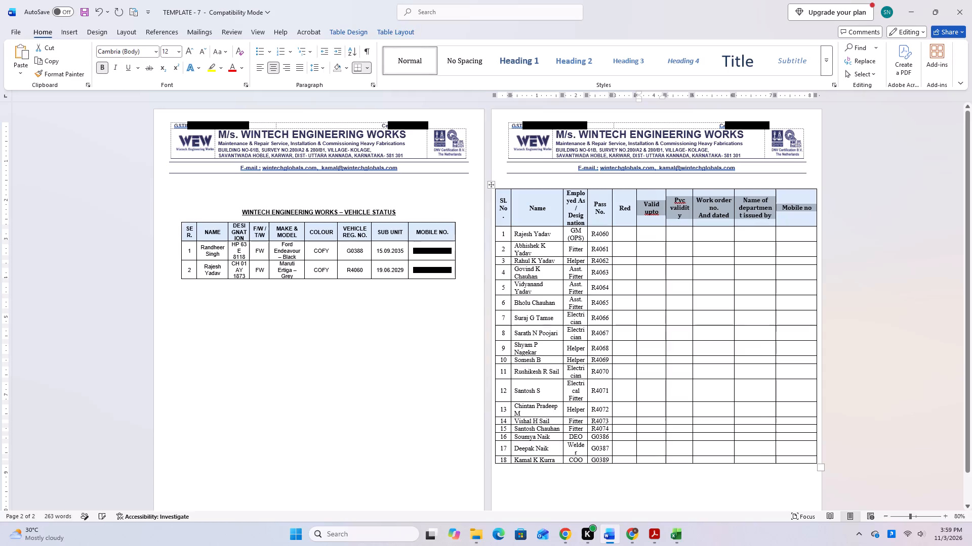
pyautogui.click(864, 216)
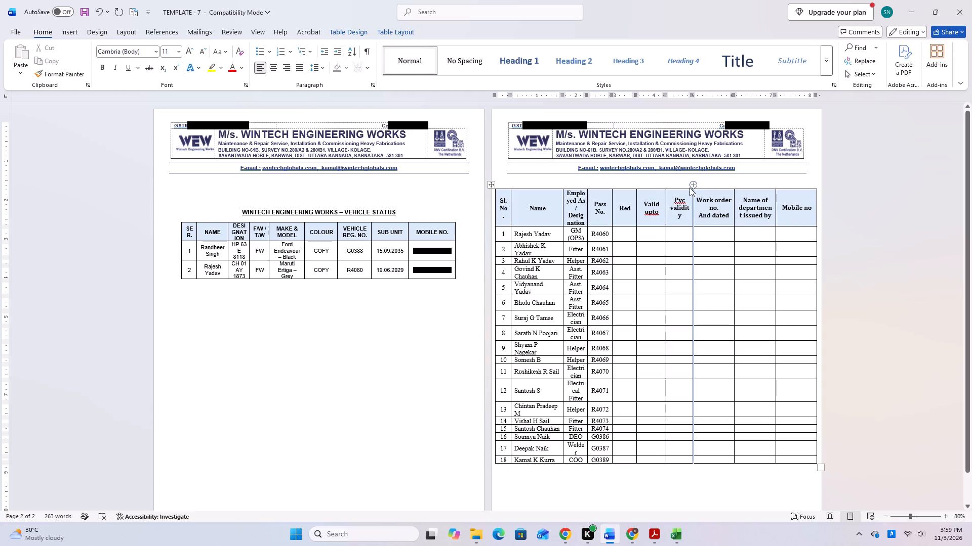
# Widen the Pvc validity and Name of department columns slightly so their bold headings wrap without splitting words.
pyautogui.click(693, 198)
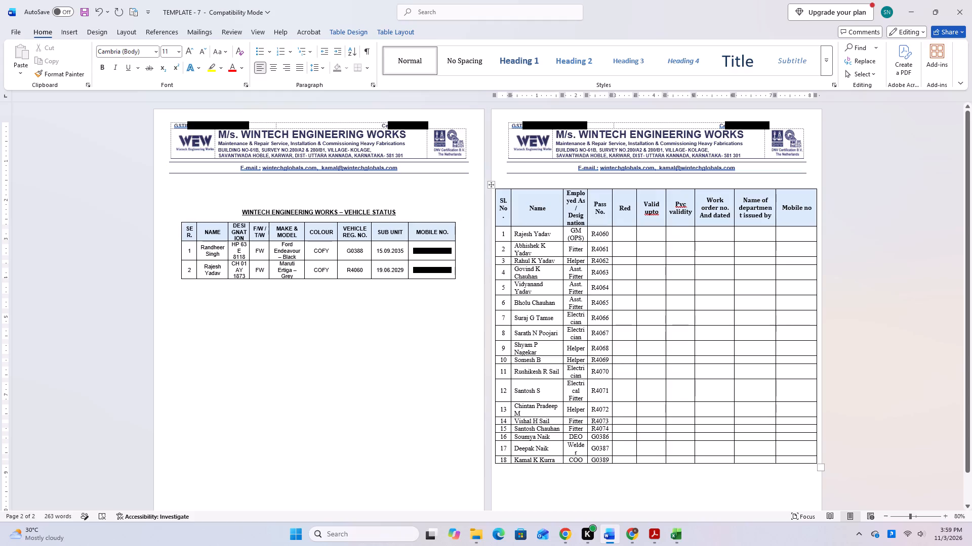
pyautogui.click(775, 202)
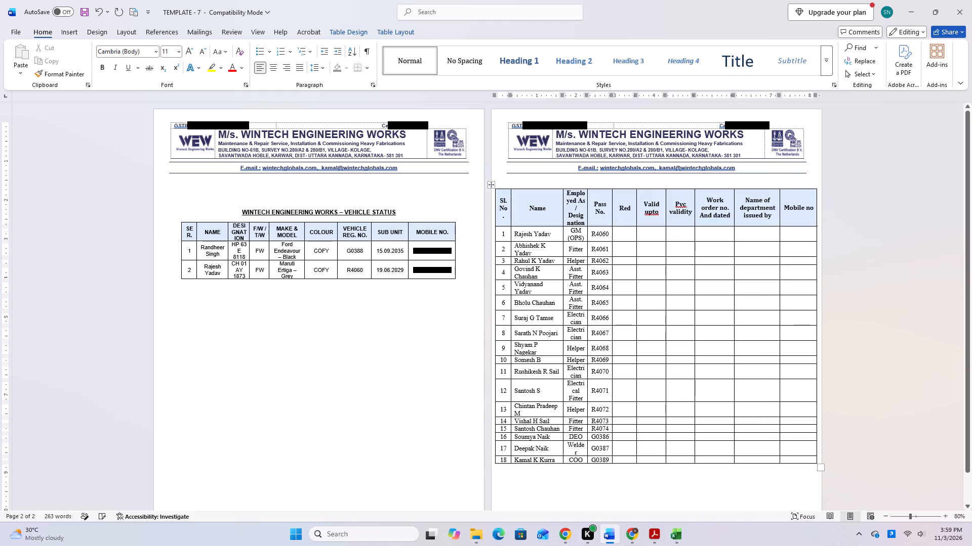
pyautogui.click(869, 306)
# Insert a page break below the personnel table to start a third page.
pyautogui.scroll(-6, 869, 306)
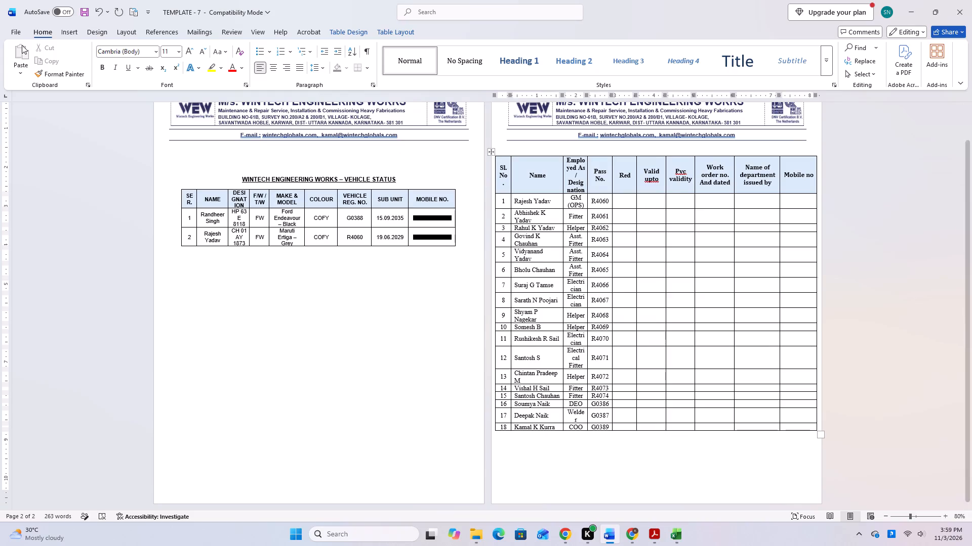
pyautogui.click(67, 31)
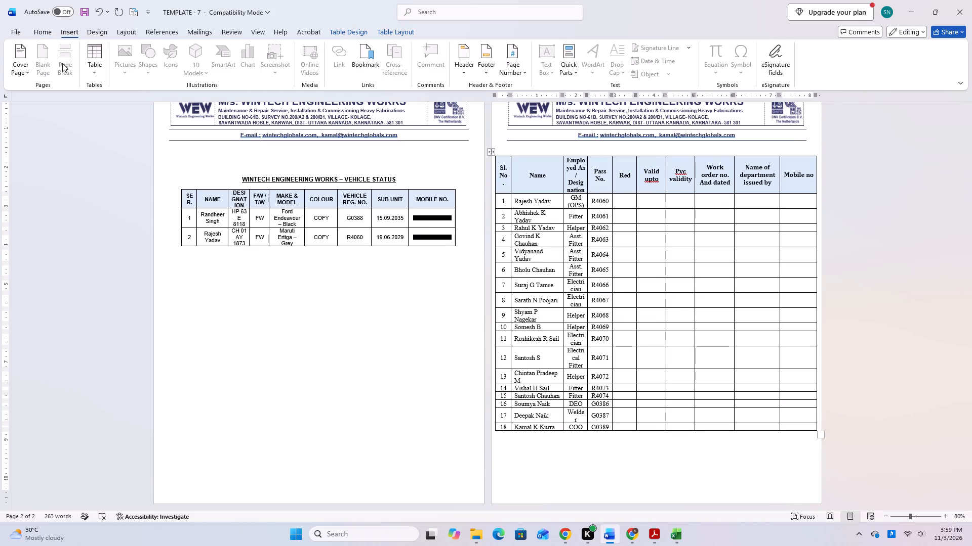
pyautogui.click(723, 463)
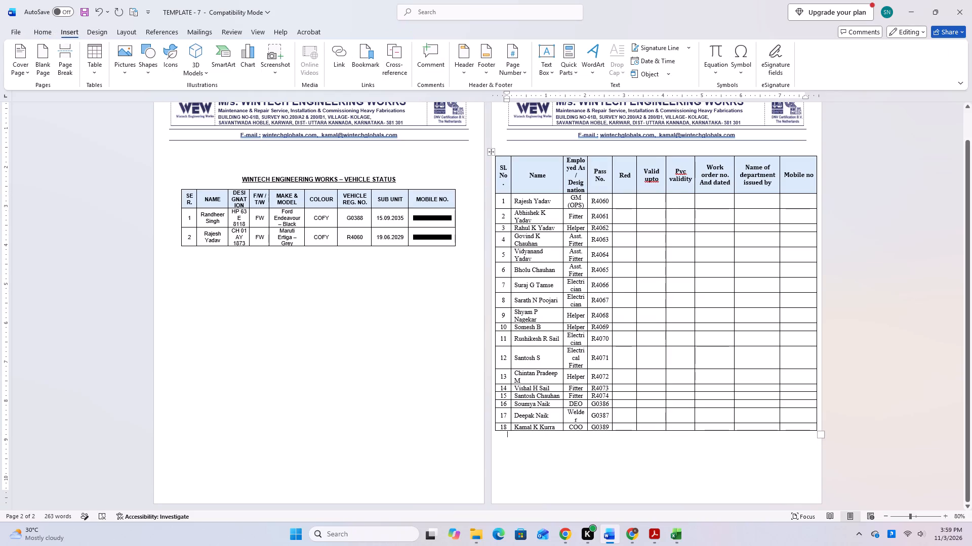
pyautogui.click(66, 66)
pyautogui.scroll(-5, 589, 212)
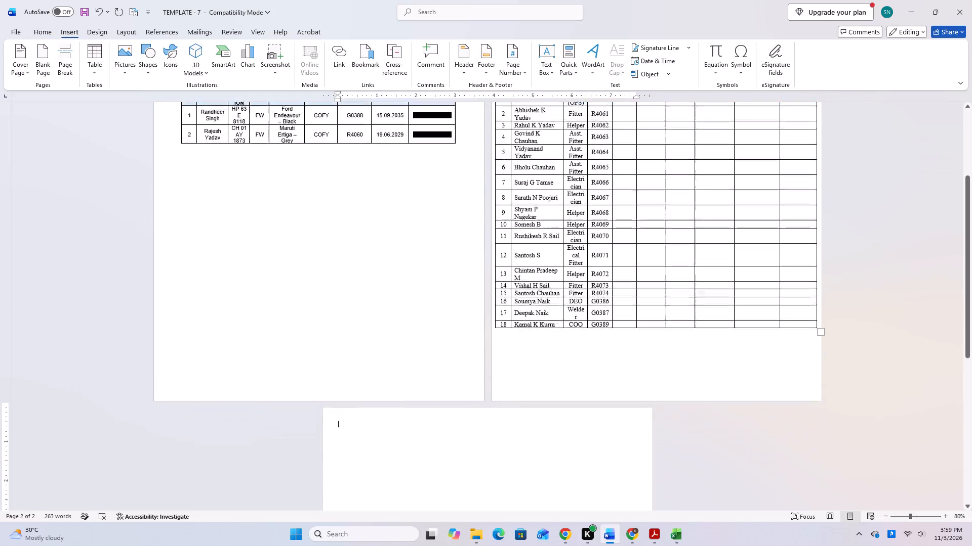
pyautogui.scroll(10, 589, 212)
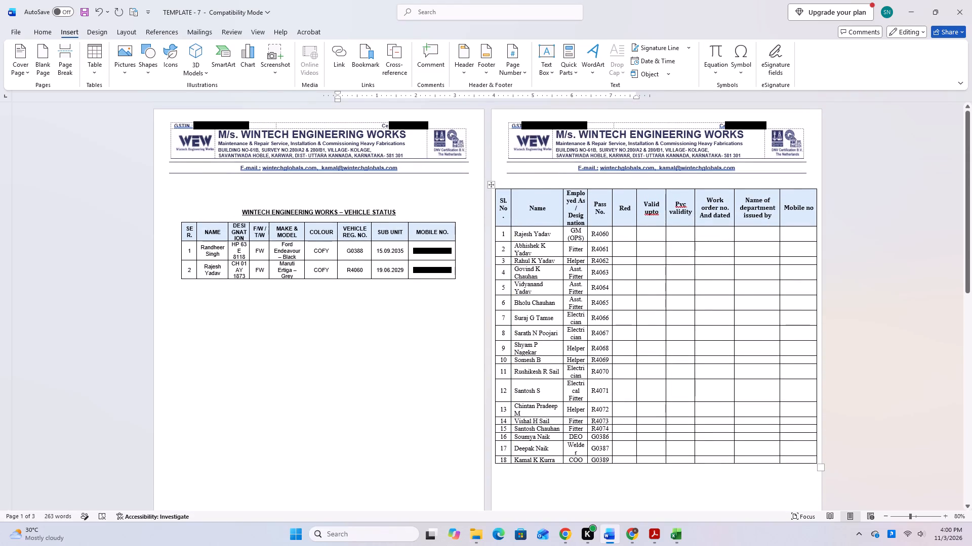
# Copy the Wintech Engineering Works letterhead table from the second page to the top of the third page.
pyautogui.click(509, 144)
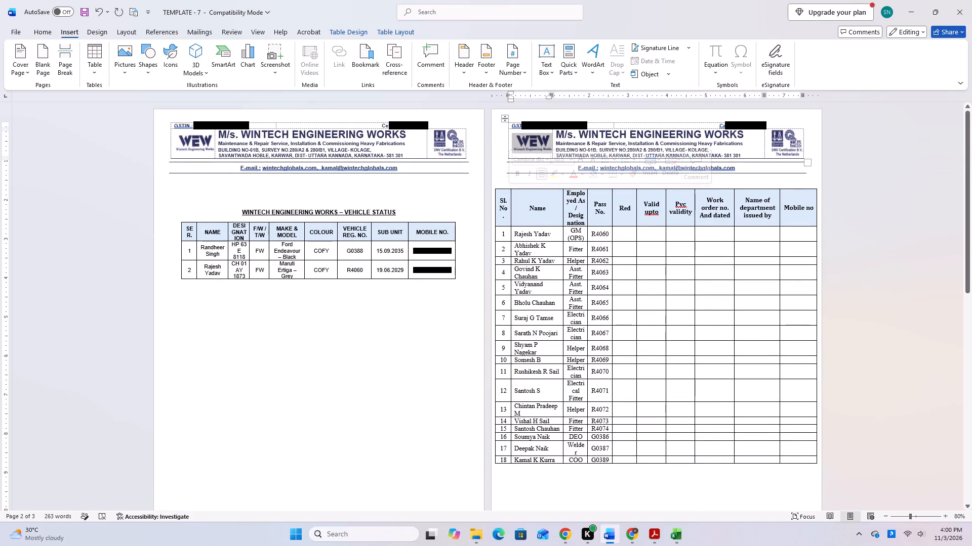
pyautogui.click(505, 119)
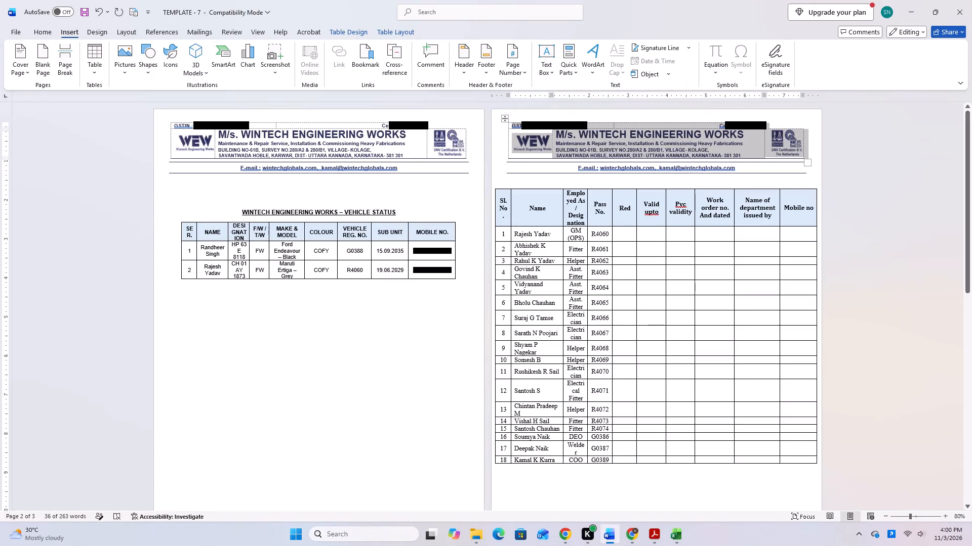
pyautogui.rightClick(502, 119)
pyautogui.click(517, 154)
pyautogui.scroll(-10, 489, 234)
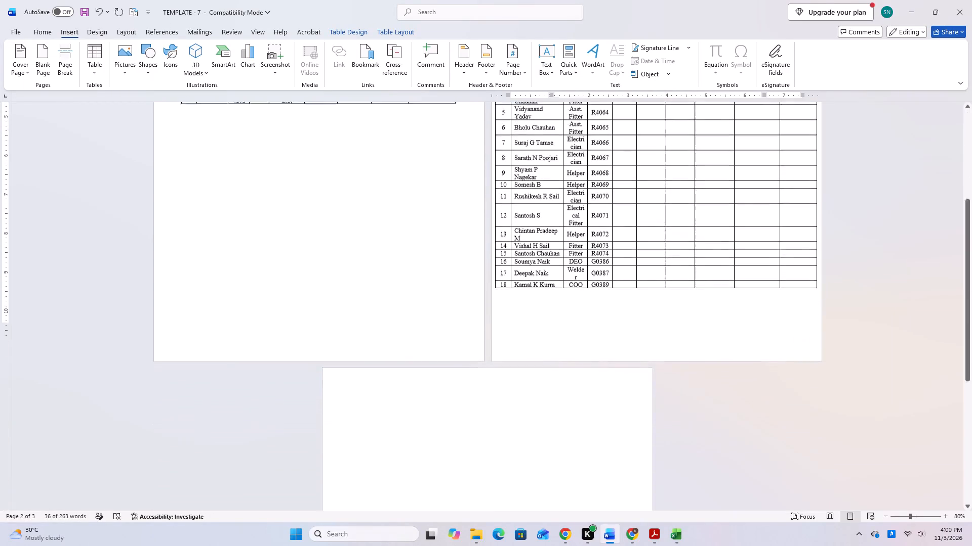
pyautogui.scroll(-5, 491, 232)
pyautogui.click(351, 282)
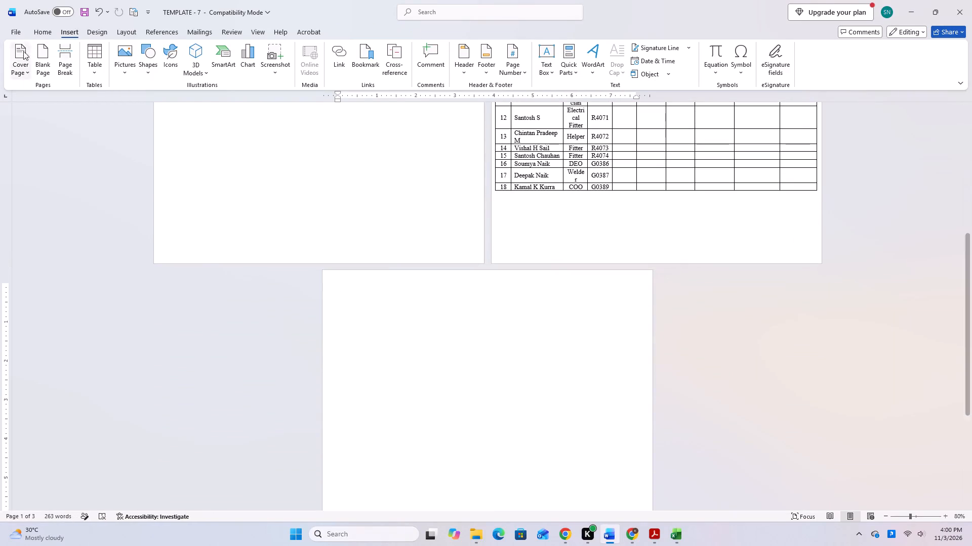
pyautogui.click(36, 33)
pyautogui.click(19, 55)
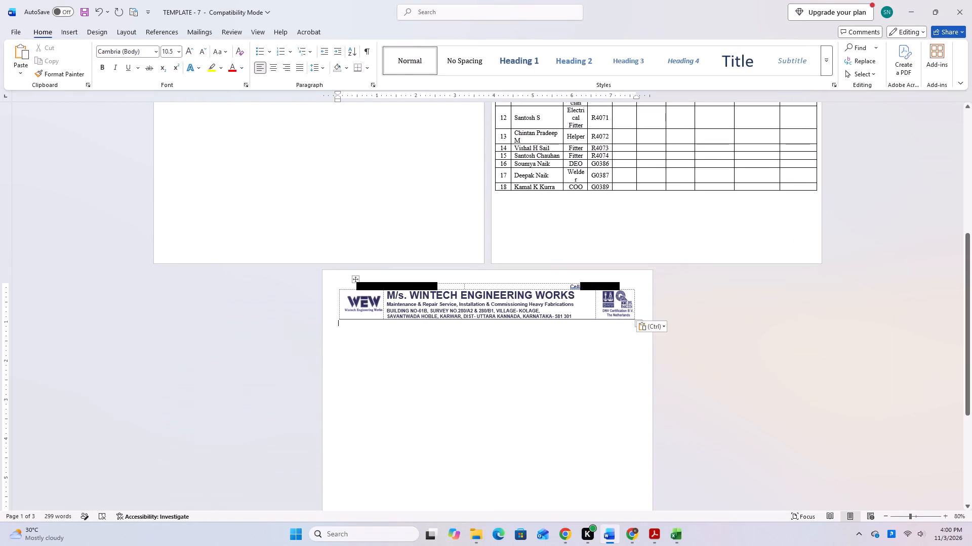
pyautogui.click(547, 343)
# Copy the E-mail line from the second page and paste it directly below the letterhead on the third page.
pyautogui.scroll(12, 737, 261)
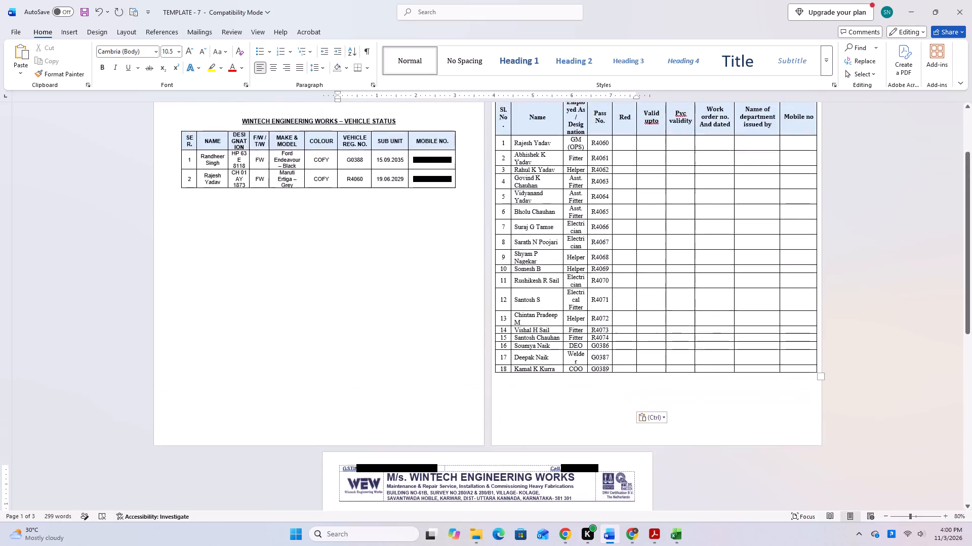
pyautogui.scroll(5, 743, 253)
pyautogui.moveTo(503, 160); pyautogui.dragTo(723, 177)
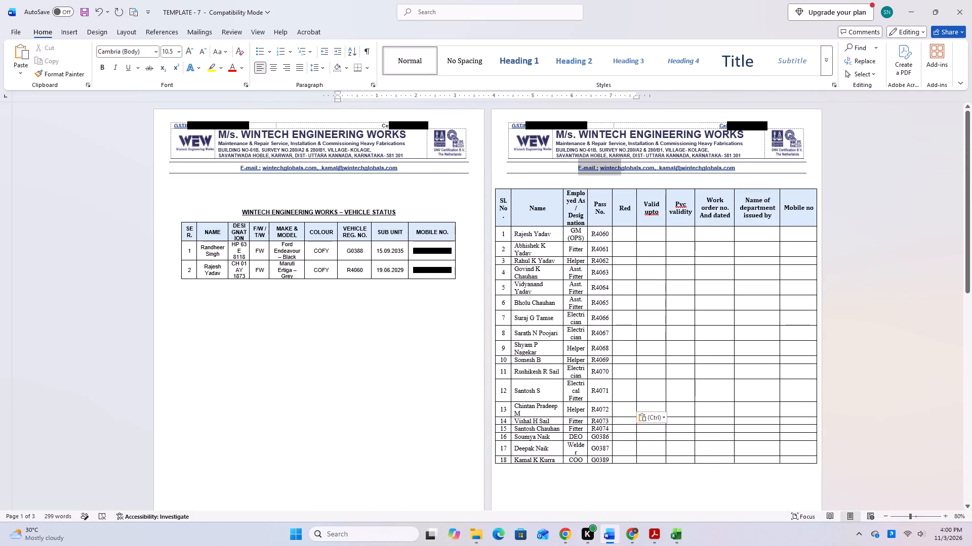
pyautogui.moveTo(723, 177); pyautogui.dragTo(754, 169)
pyautogui.click(47, 61)
pyautogui.scroll(-2, 321, 424)
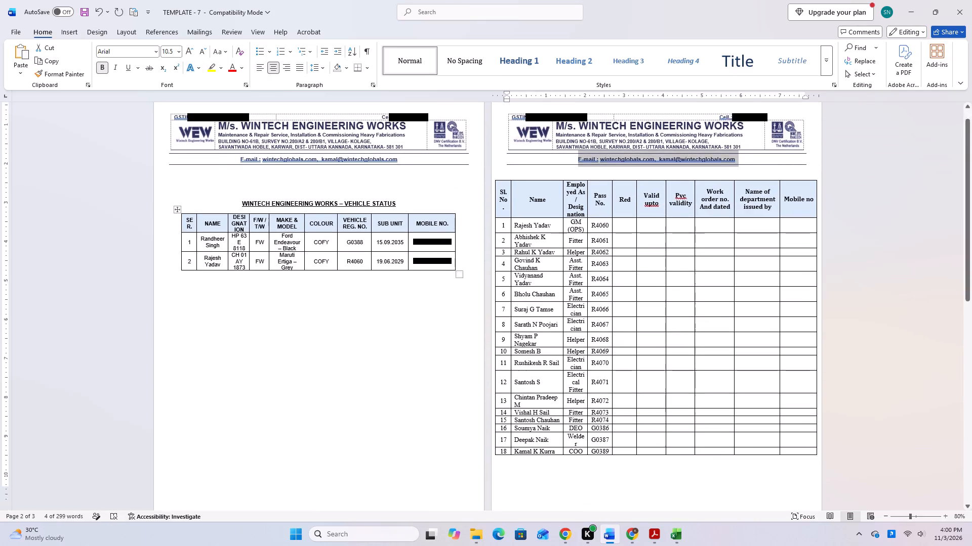
pyautogui.scroll(-8, 329, 424)
pyautogui.click(433, 416)
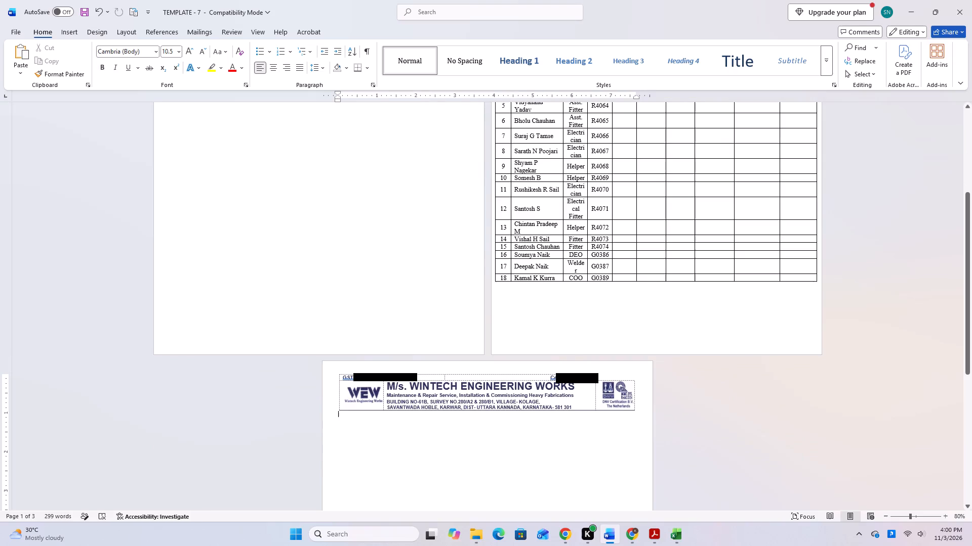
pyautogui.rightClick(452, 417)
pyautogui.click(472, 289)
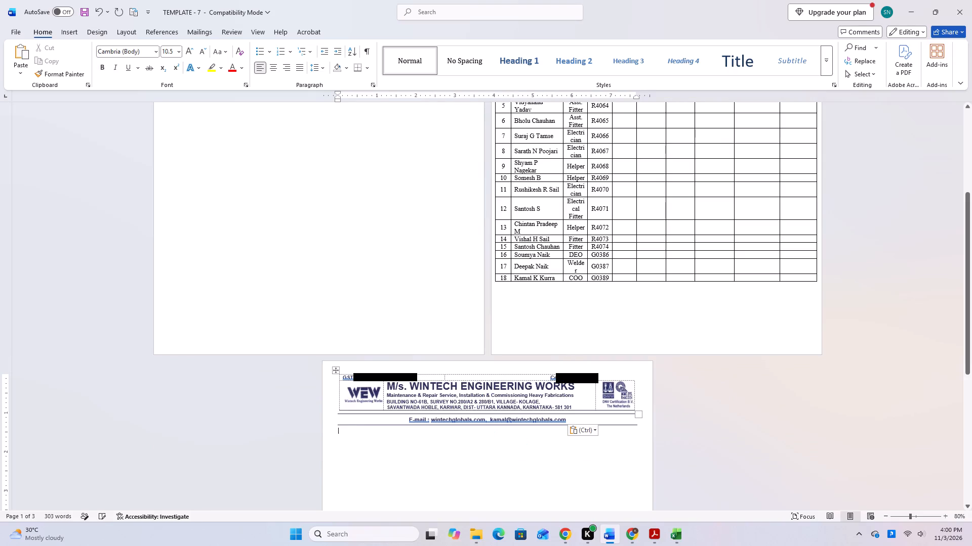
pyautogui.click(528, 452)
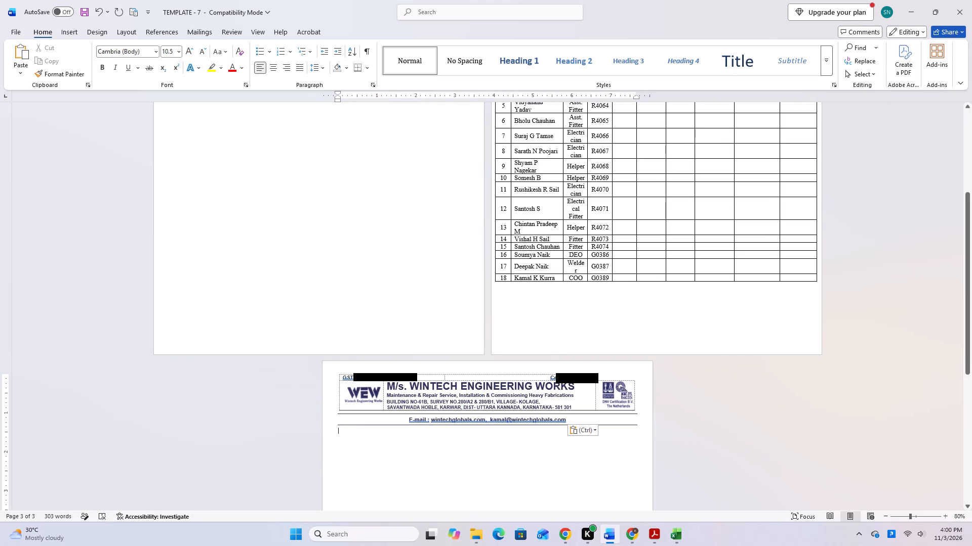
# Ignore the grammar flag on the third page's address text and accept the suggested "E-mail:" spacing correction for the label.
pyautogui.rightClick(488, 422)
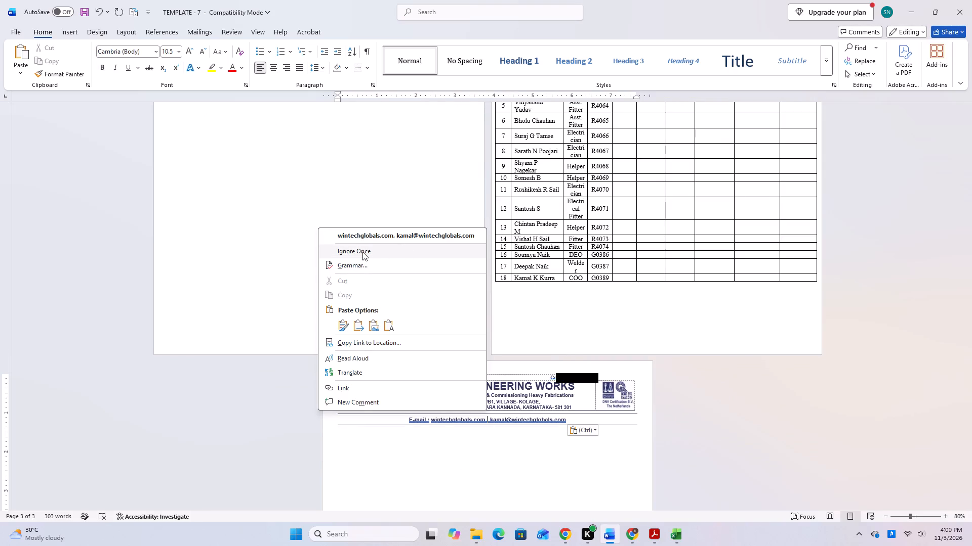
pyautogui.click(362, 252)
pyautogui.click(684, 447)
pyautogui.scroll(1, 684, 447)
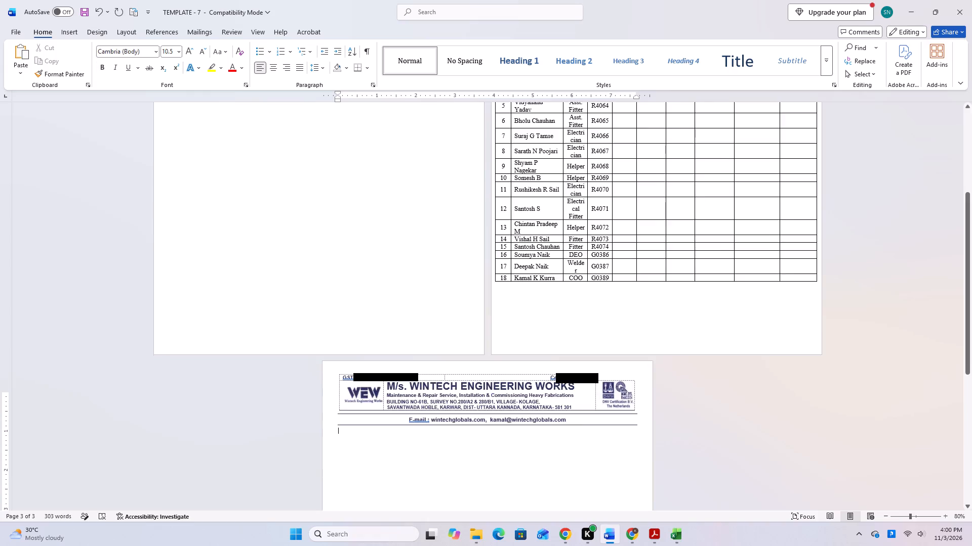
pyautogui.rightClick(422, 439)
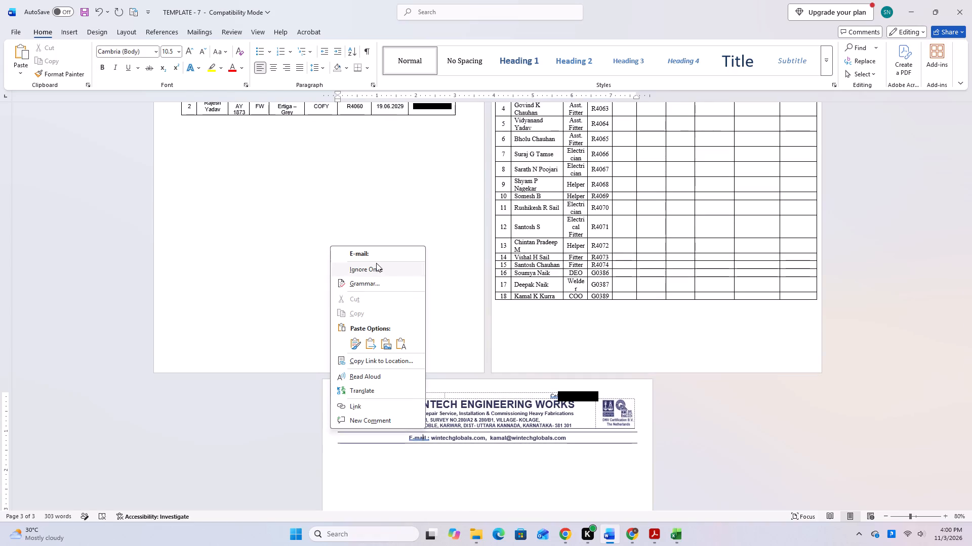
pyautogui.click(364, 259)
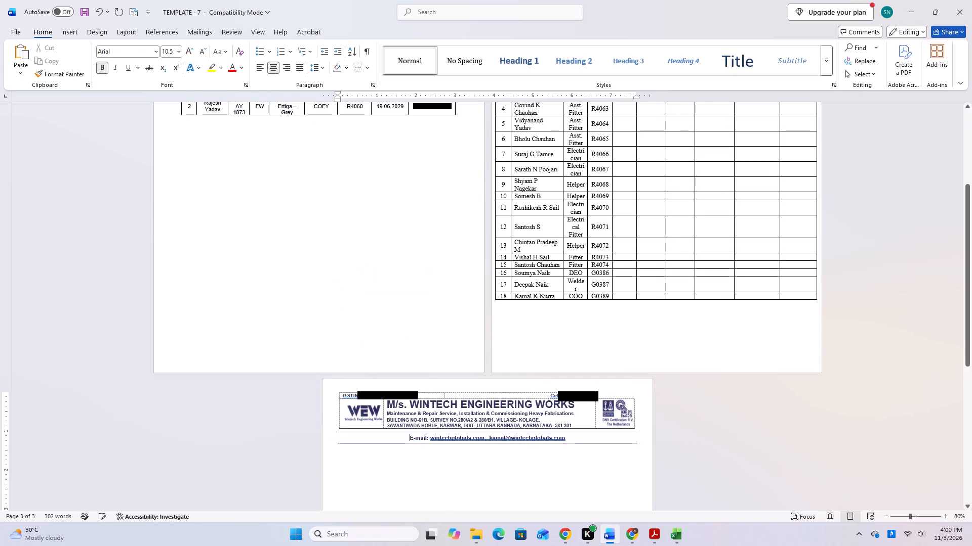
# Copy the personnel table from the second page and paste it one blank line below the E-mail line on the third page.
pyautogui.scroll(11, 662, 485)
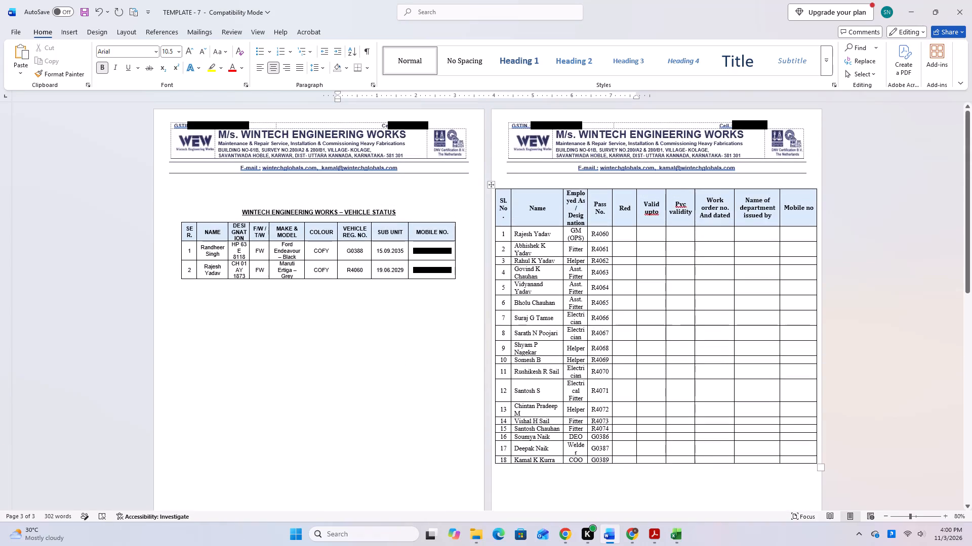
pyautogui.scroll(-9, 658, 458)
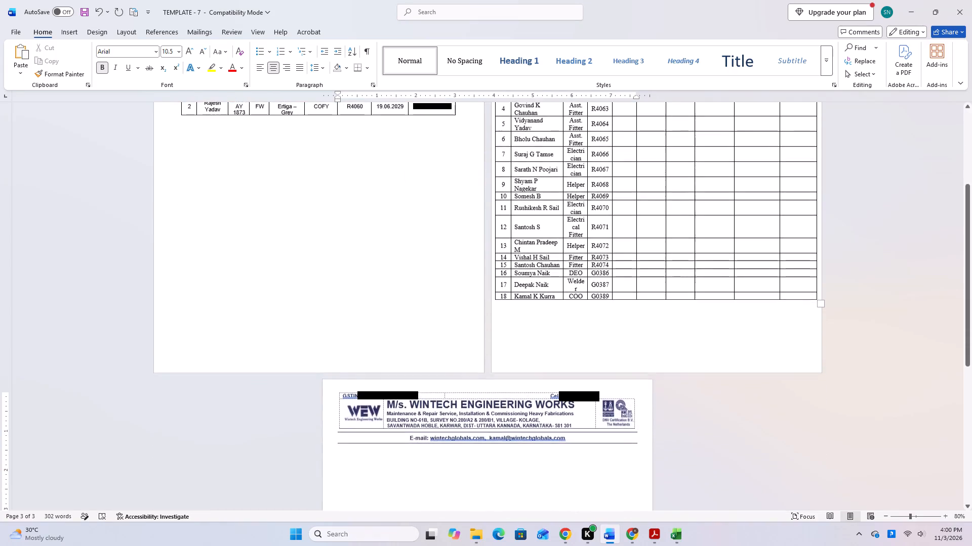
pyautogui.scroll(16, 480, 434)
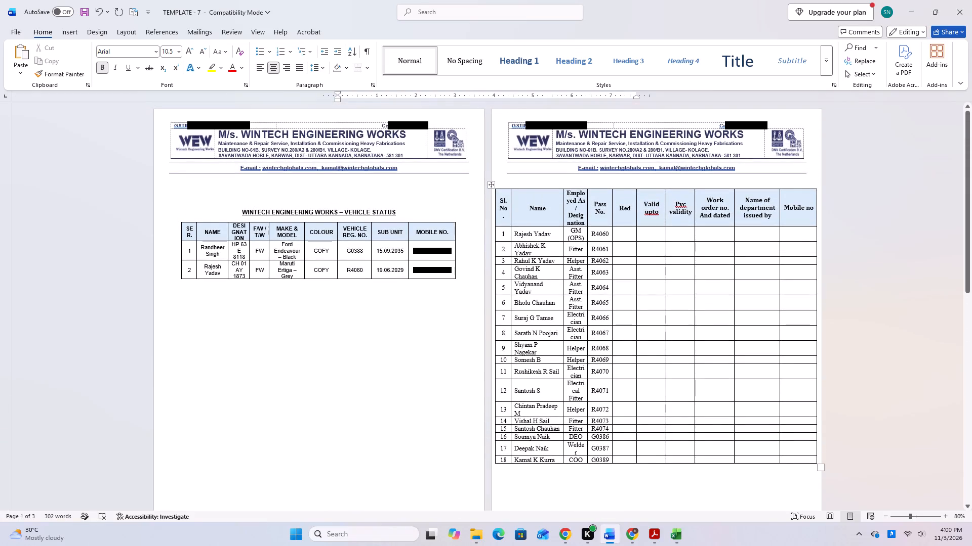
pyautogui.click(491, 186)
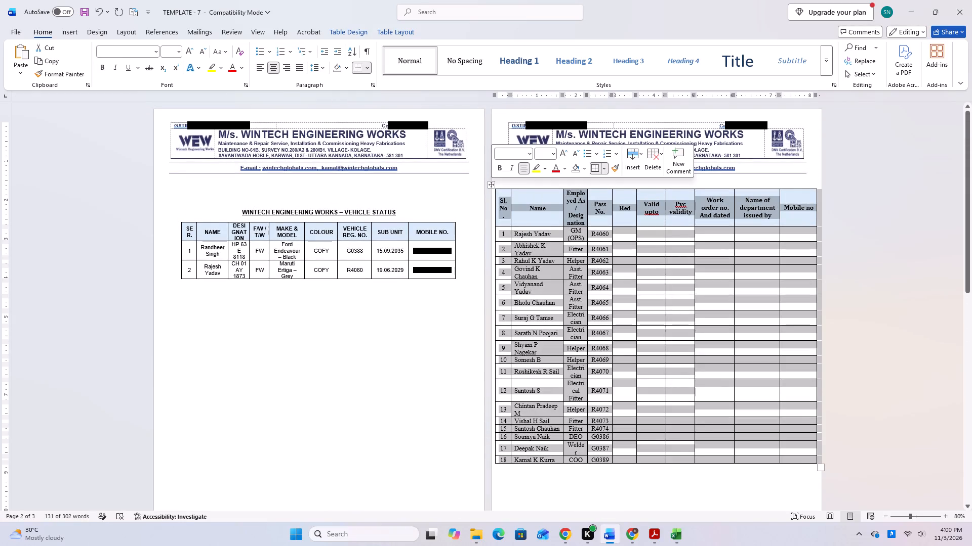
pyautogui.rightClick(491, 182)
pyautogui.click(514, 215)
pyautogui.scroll(-2, 514, 216)
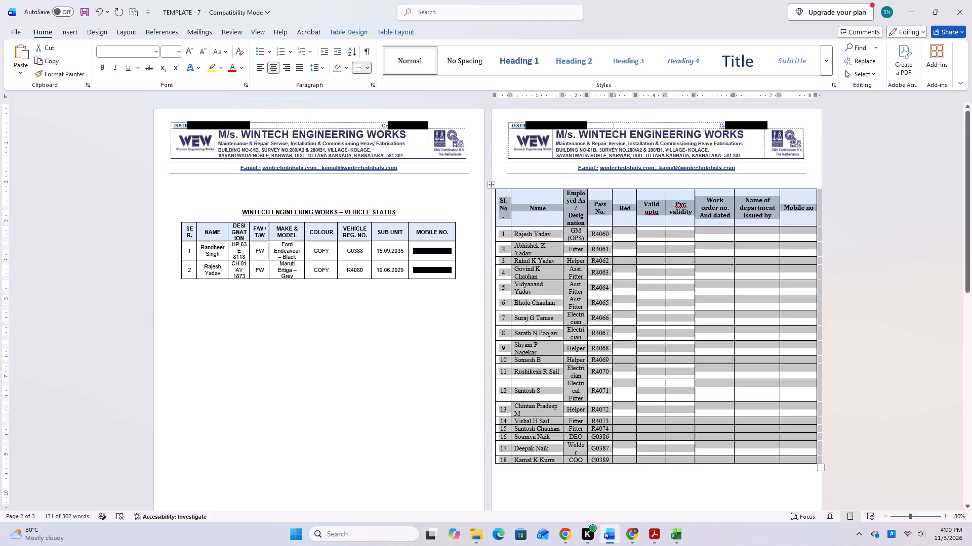
pyautogui.scroll(-12, 514, 216)
pyautogui.click(347, 373)
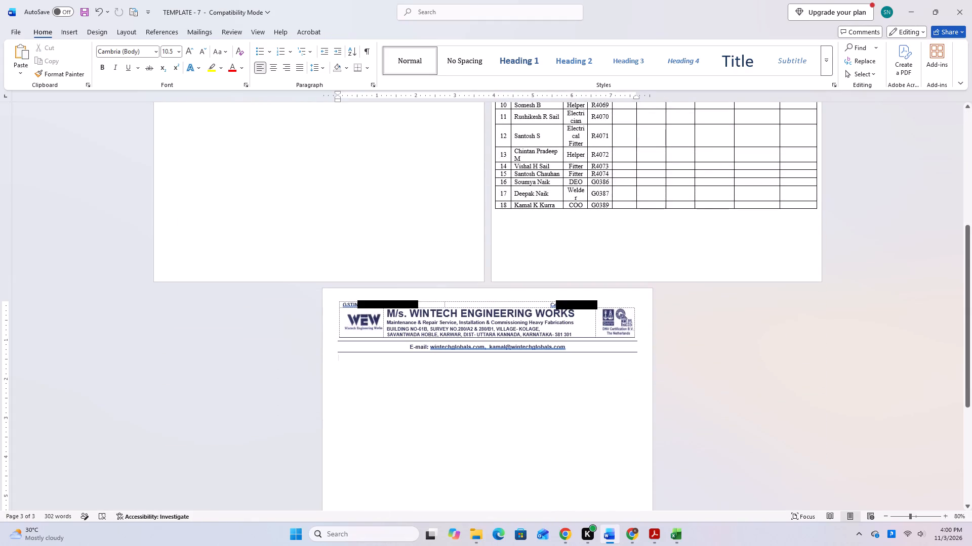
pyautogui.press('Return')
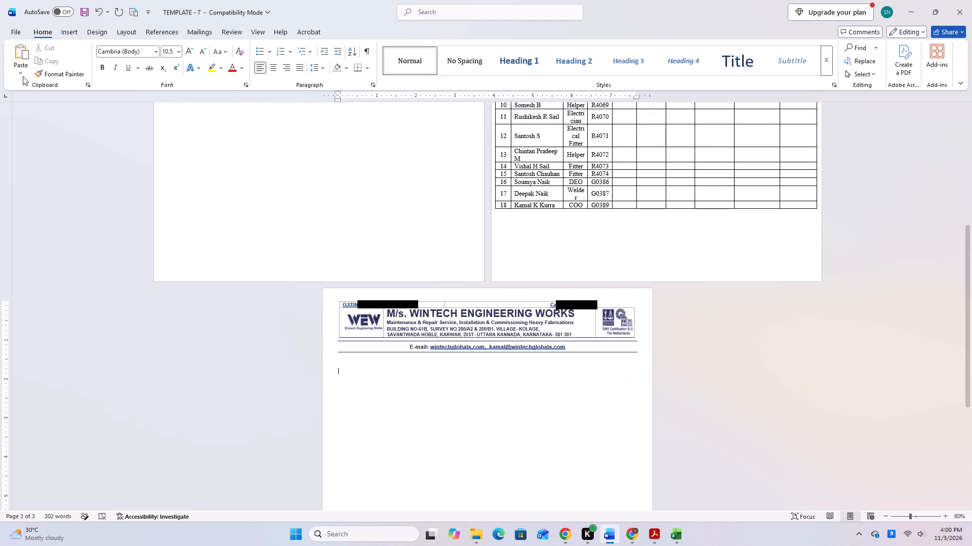
pyautogui.click(19, 51)
pyautogui.scroll(-2, 454, 263)
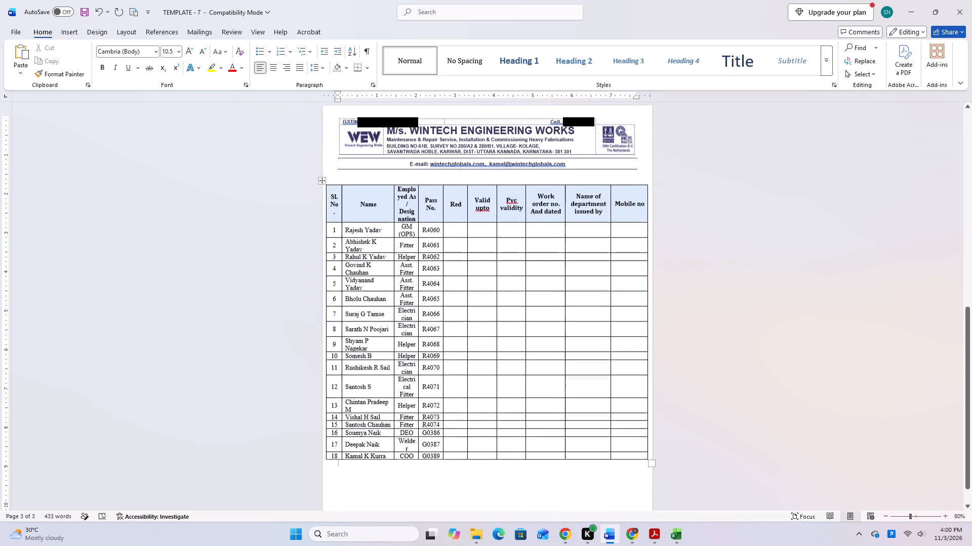
# Clear the name, designation and pass number entries of rows 1 to 15 in the third page's table.
pyautogui.click(330, 228)
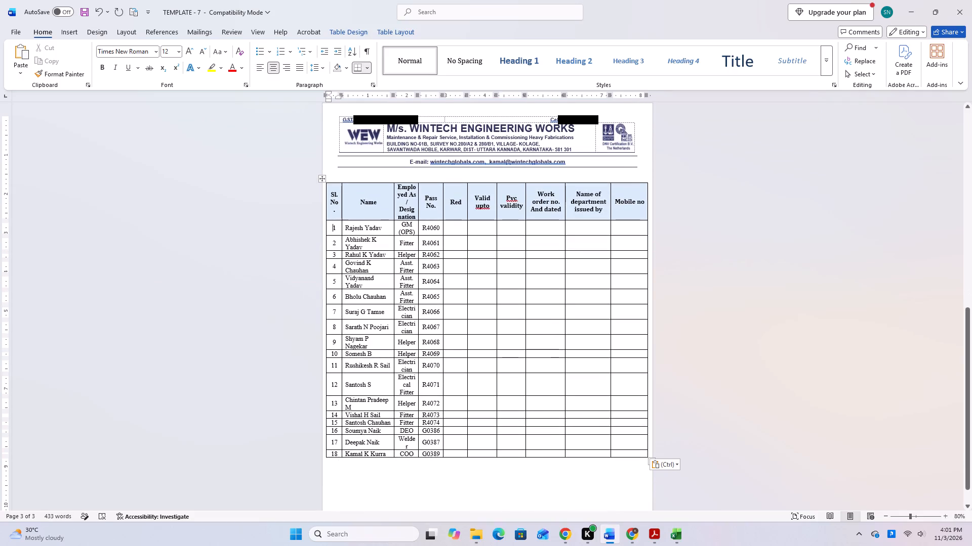
pyautogui.moveTo(346, 227); pyautogui.dragTo(401, 247)
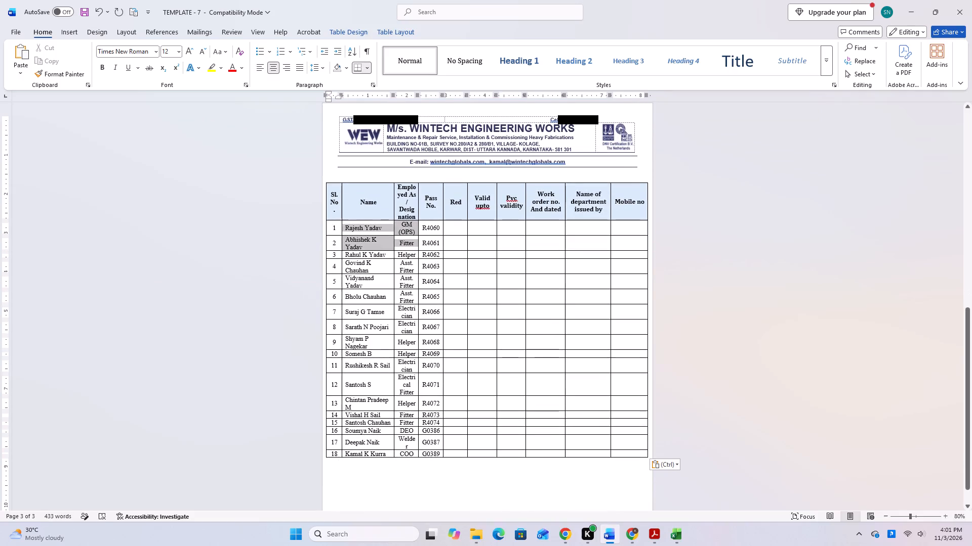
pyautogui.moveTo(401, 247); pyautogui.dragTo(435, 415)
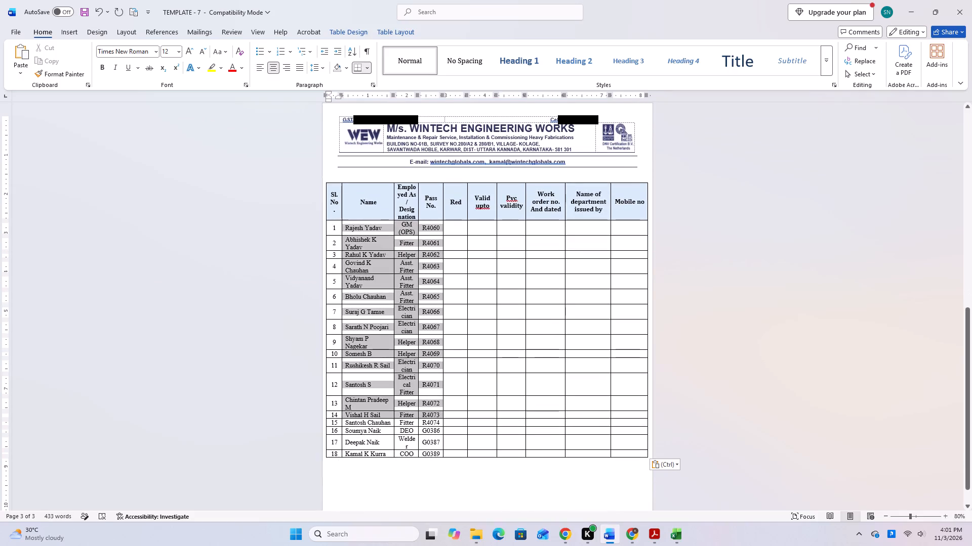
pyautogui.moveTo(435, 415); pyautogui.dragTo(435, 419)
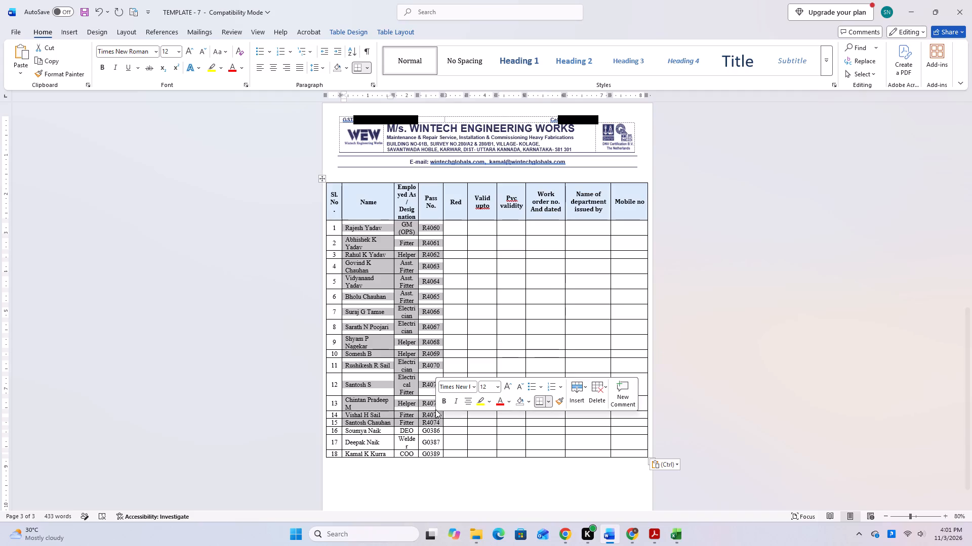
pyautogui.press('Delete')
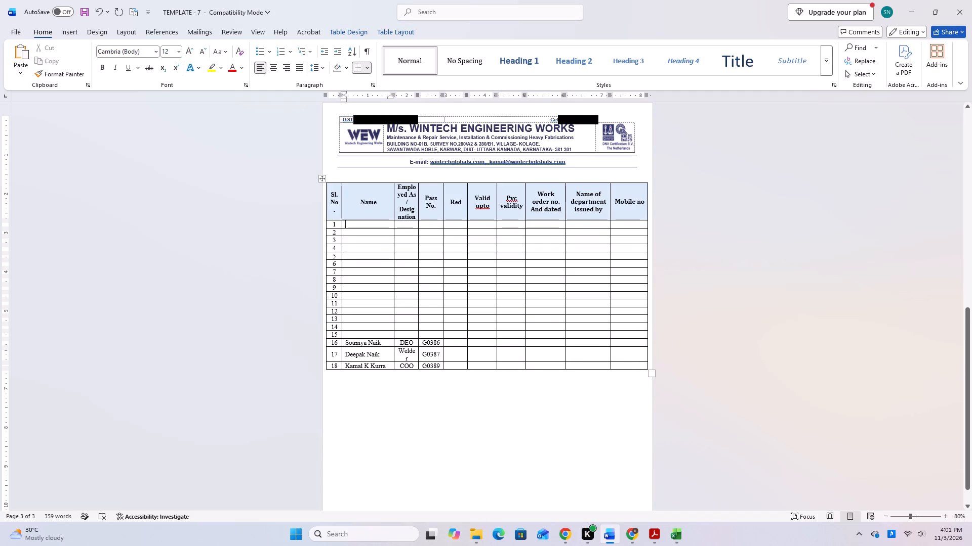
# Move the name, designation and pass number entries of rows 16 to 18 up into rows 1 to 3 of the third page's table.
pyautogui.moveTo(345, 340); pyautogui.dragTo(375, 349)
pyautogui.moveTo(375, 349); pyautogui.dragTo(437, 366)
pyautogui.moveTo(374, 341); pyautogui.dragTo(380, 299)
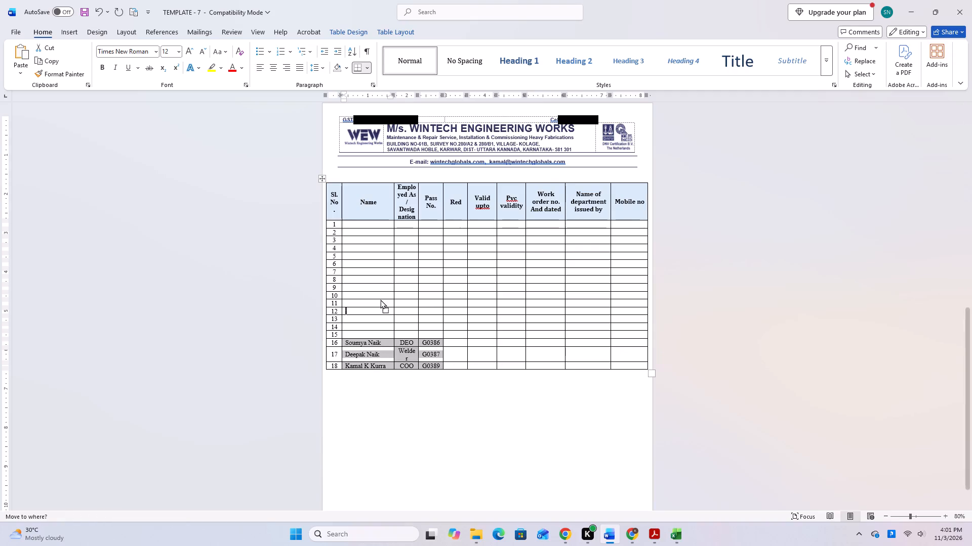
pyautogui.moveTo(380, 299); pyautogui.dragTo(381, 227)
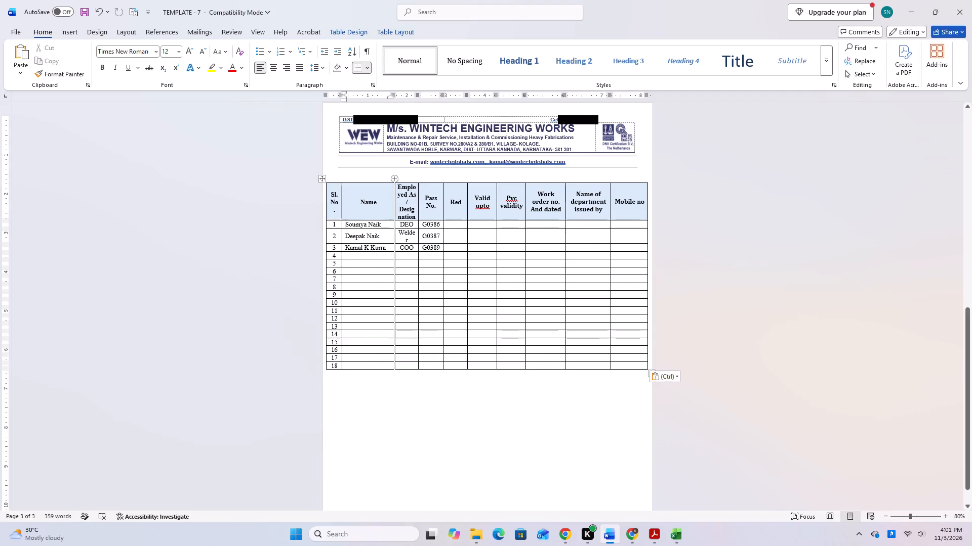
# Widen the Employed As / Designation column of the third page's table so that "Welder" fits on one line.
pyautogui.moveTo(418, 210); pyautogui.dragTo(425, 210)
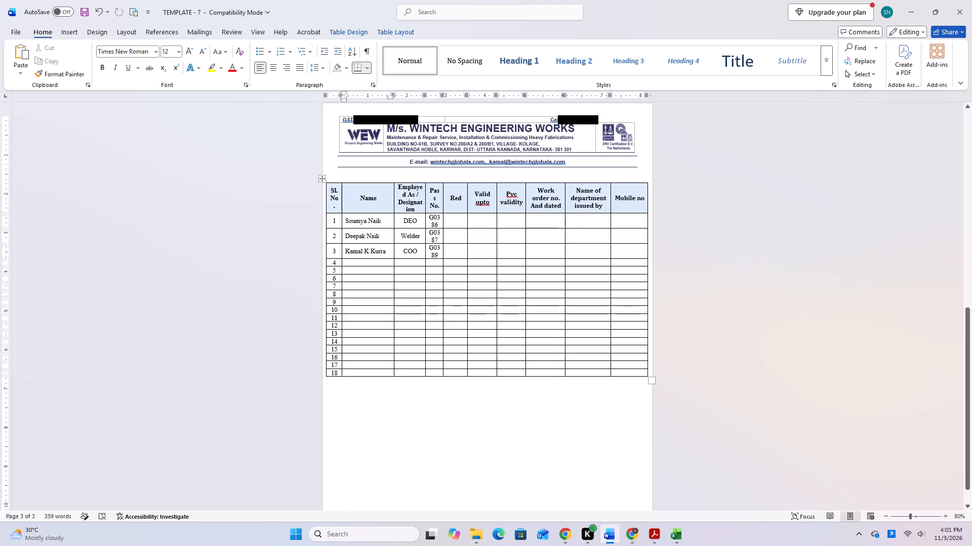
# Delete rows 6 to 18 from the third page's table.
pyautogui.moveTo(334, 277); pyautogui.dragTo(483, 295)
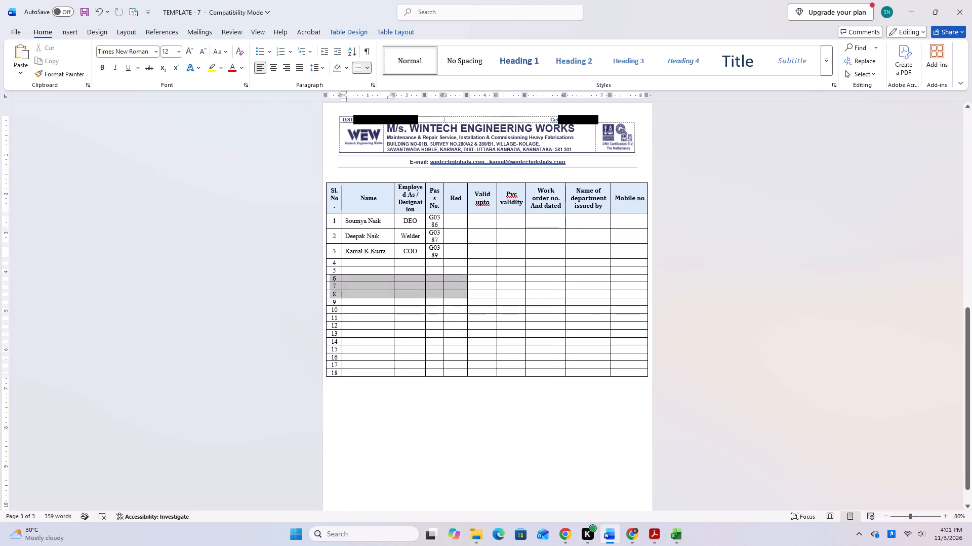
pyautogui.moveTo(483, 295); pyautogui.dragTo(636, 377)
pyautogui.rightClick(634, 372)
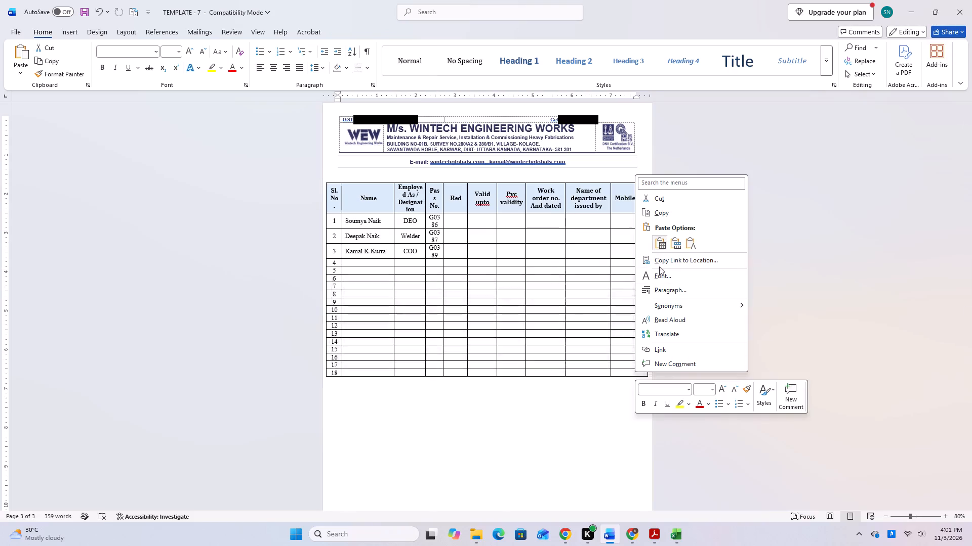
pyautogui.click(414, 303)
pyautogui.rightClick(375, 299)
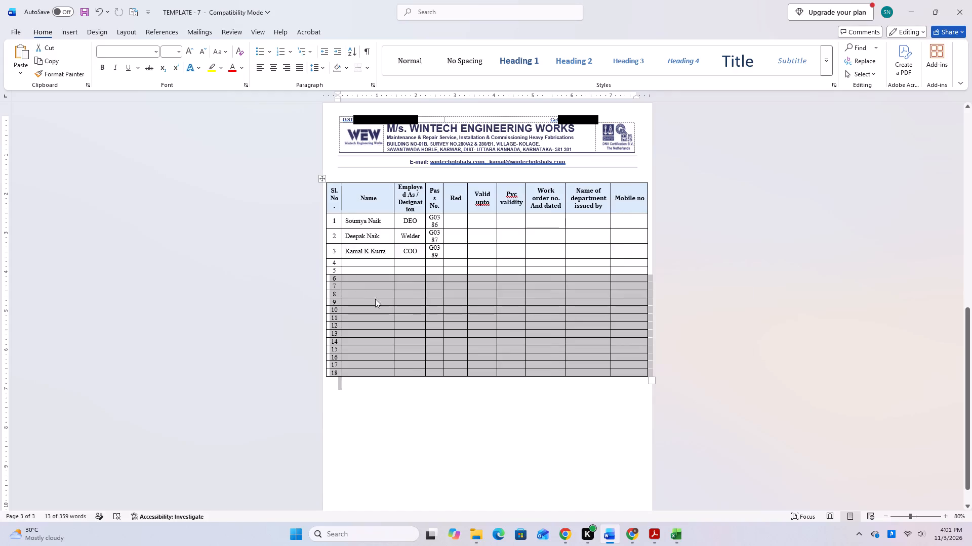
pyautogui.rightClick(501, 336)
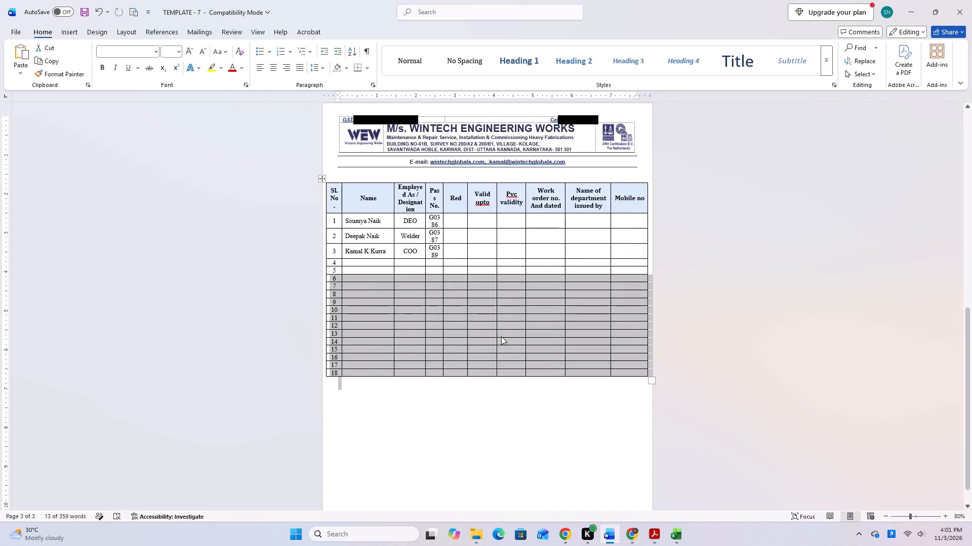
pyautogui.rightClick(501, 336)
pyautogui.press('Delete')
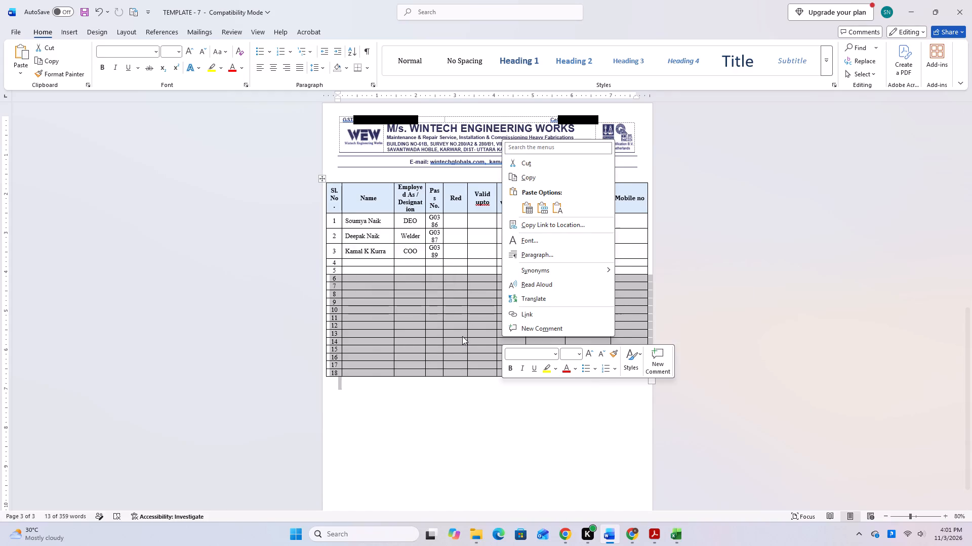
pyautogui.click(449, 335)
pyautogui.press('Delete')
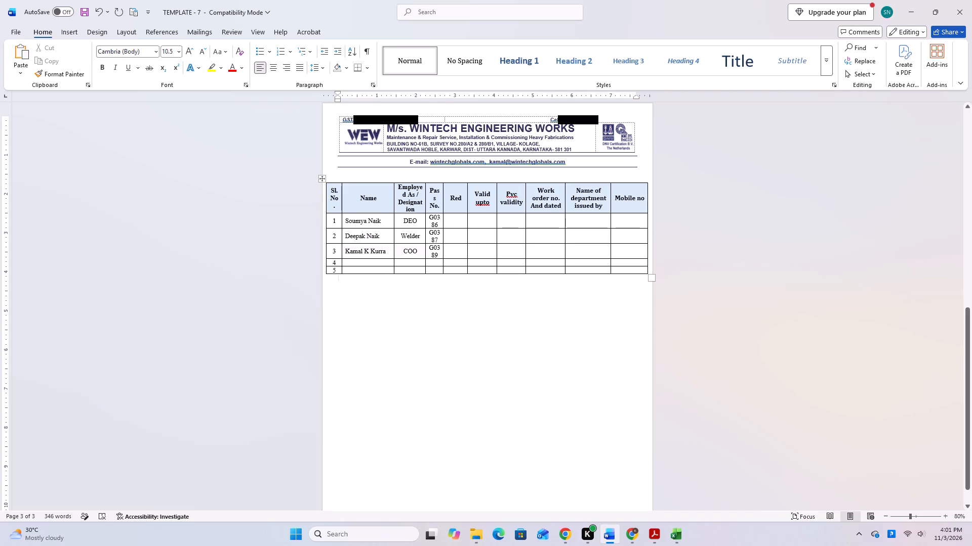
# Widen the Pass No. column of the third page's table so that each pass number fits on one line.
pyautogui.moveTo(442, 196); pyautogui.dragTo(448, 201)
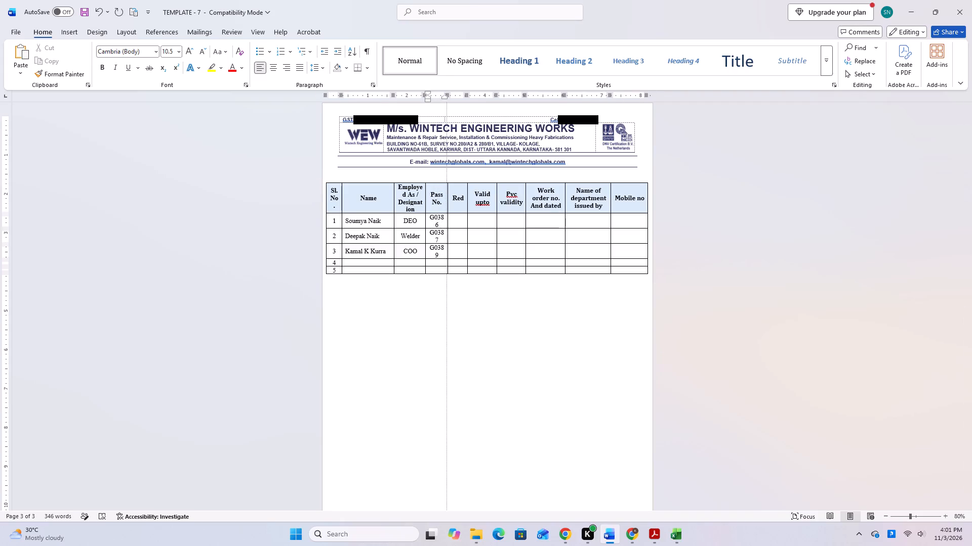
pyautogui.moveTo(448, 201); pyautogui.dragTo(449, 205)
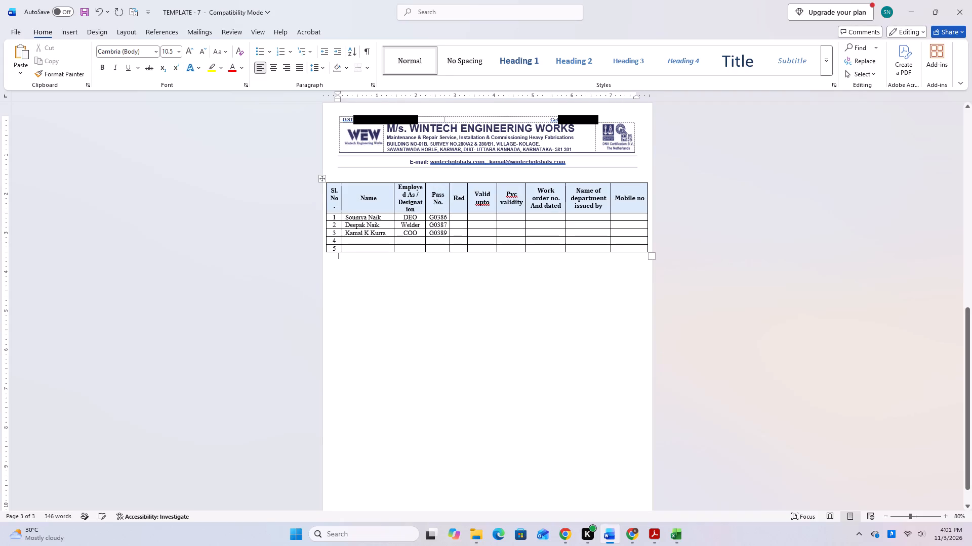
# Replace the "Red" heading in the third page's table with "Grey" and widen its heading cell so the word fits on one line.
pyautogui.click(454, 199)
pyautogui.moveTo(454, 199); pyautogui.dragTo(466, 199)
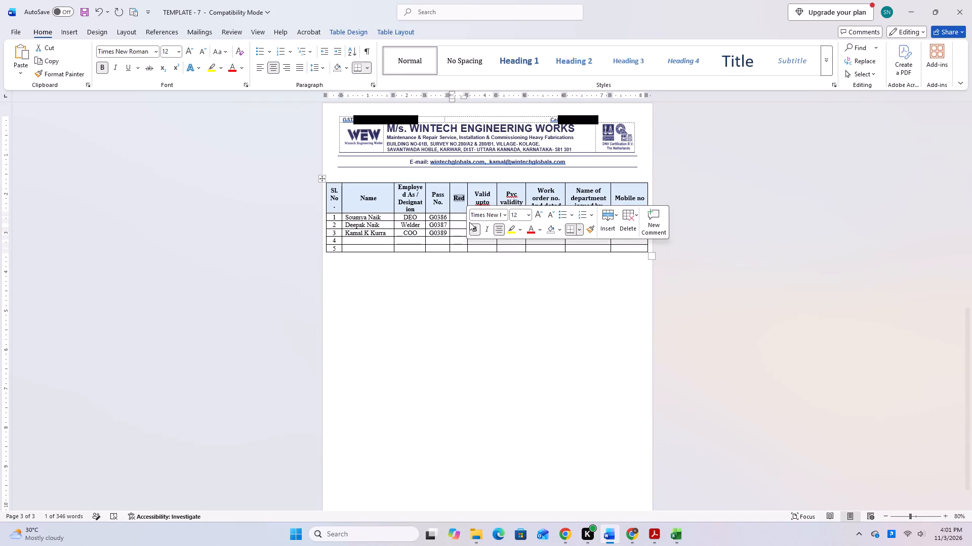
pyautogui.write('gre')
pyautogui.press('y')
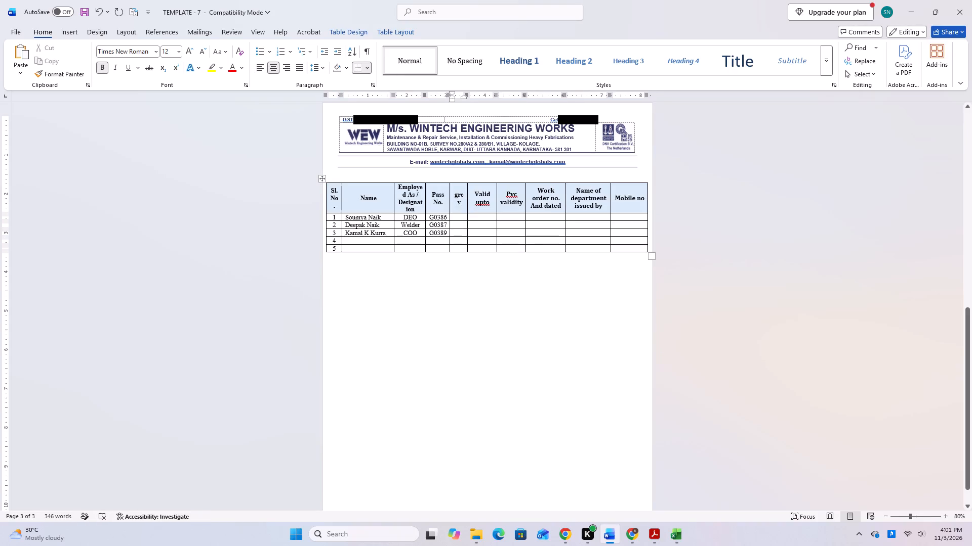
pyautogui.click(461, 283)
pyautogui.moveTo(454, 193); pyautogui.dragTo(461, 205)
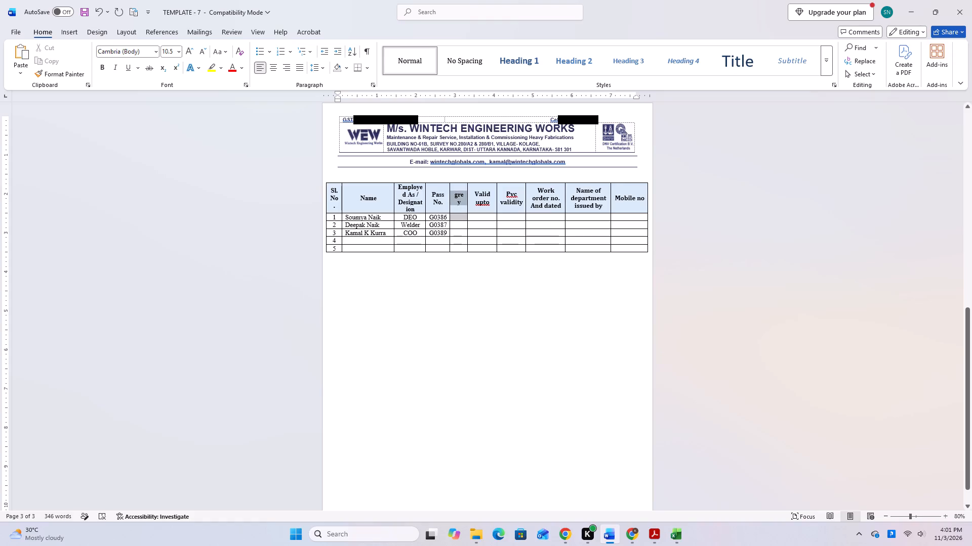
pyautogui.moveTo(461, 205); pyautogui.dragTo(460, 204)
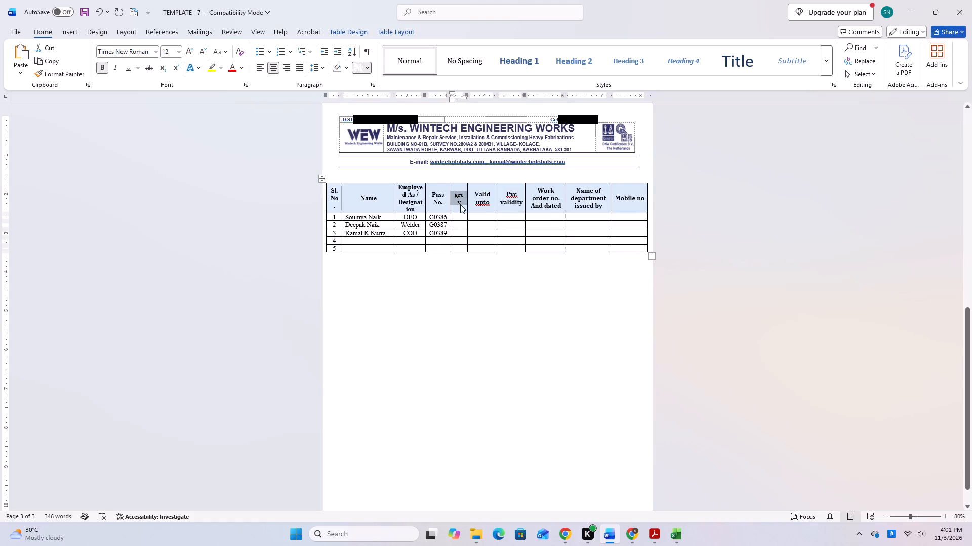
pyautogui.hotkey('shift', 'F3')
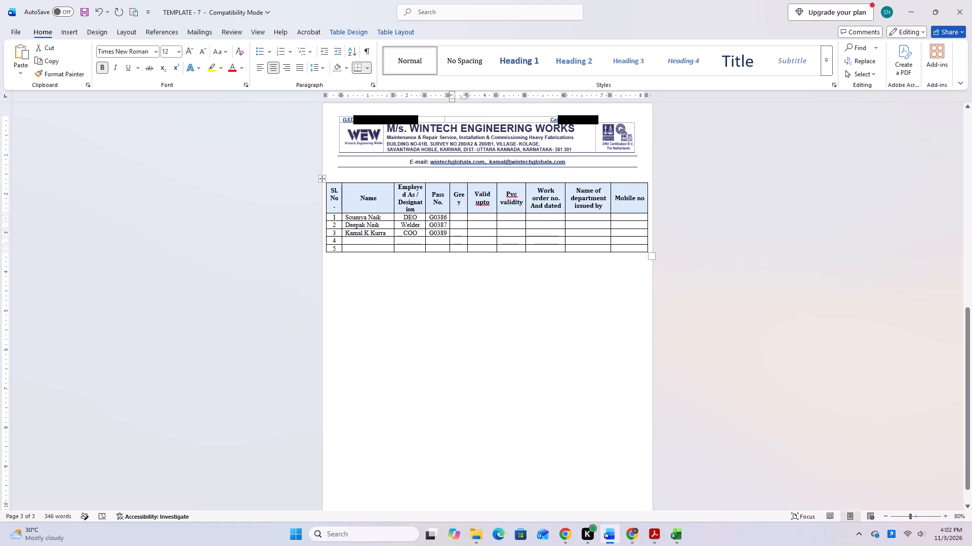
pyautogui.moveTo(466, 210); pyautogui.dragTo(472, 214)
pyautogui.click(565, 308)
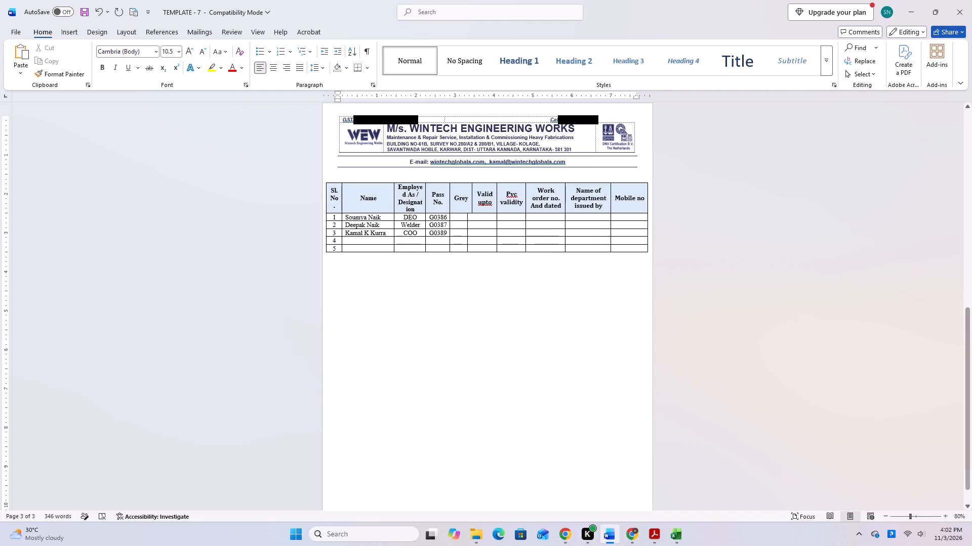
# Insert four blank lines between the E-mail line and the table on the third page.
pyautogui.click(381, 176)
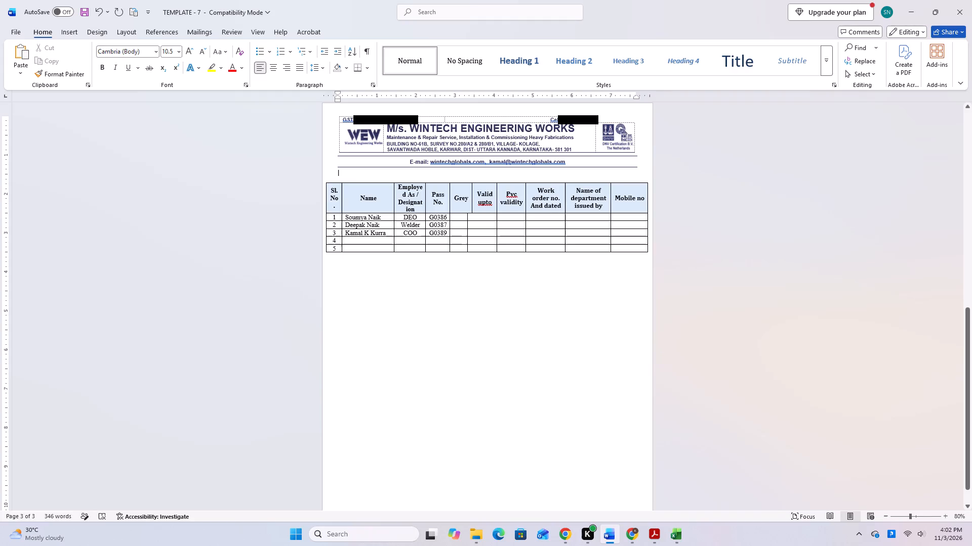
pyautogui.press('Return')
pyautogui.press('Return')
pyautogui.press('Return')
pyautogui.press('Return')
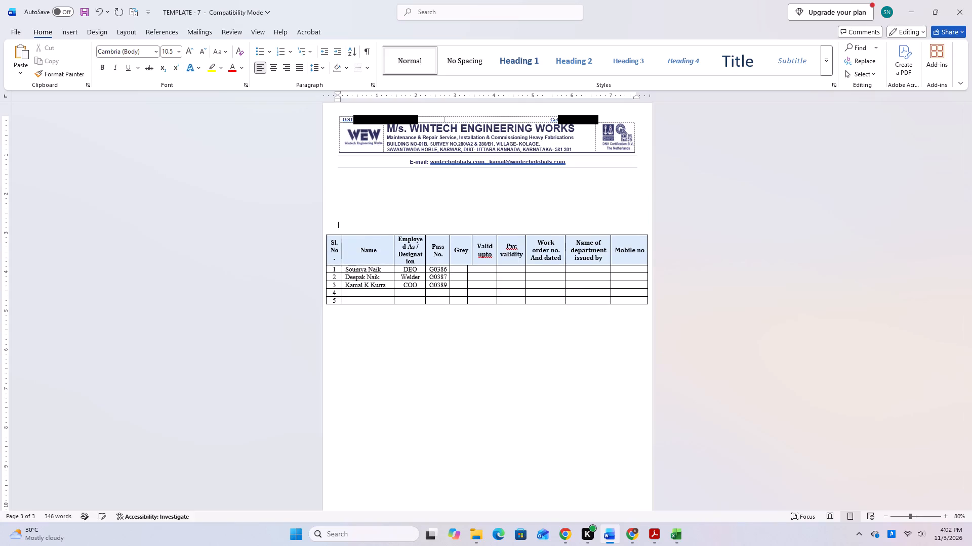
# Clear the name, designation and pass number cells of rows 16 to 18 in the second page's table.
pyautogui.scroll(5, 381, 176)
pyautogui.scroll(20, 381, 176)
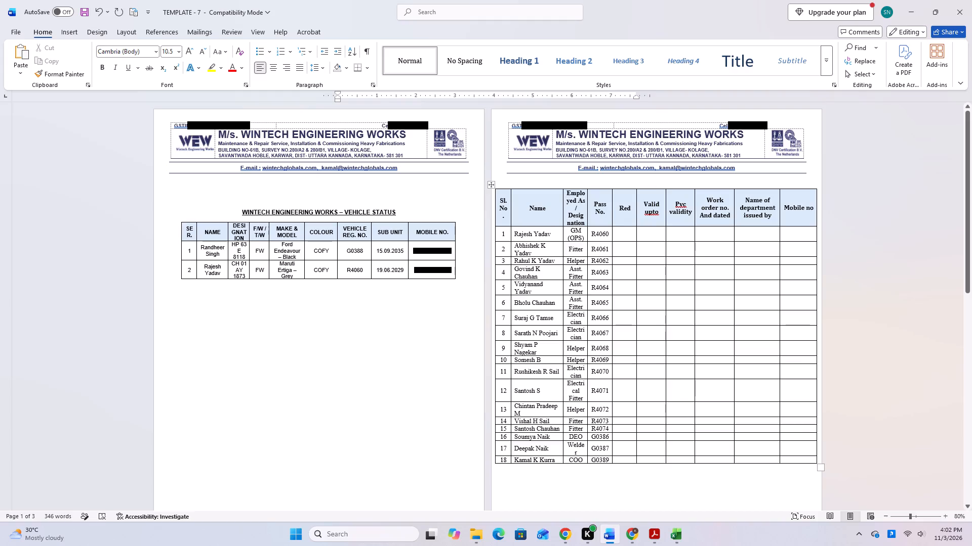
pyautogui.moveTo(516, 436); pyautogui.dragTo(546, 444)
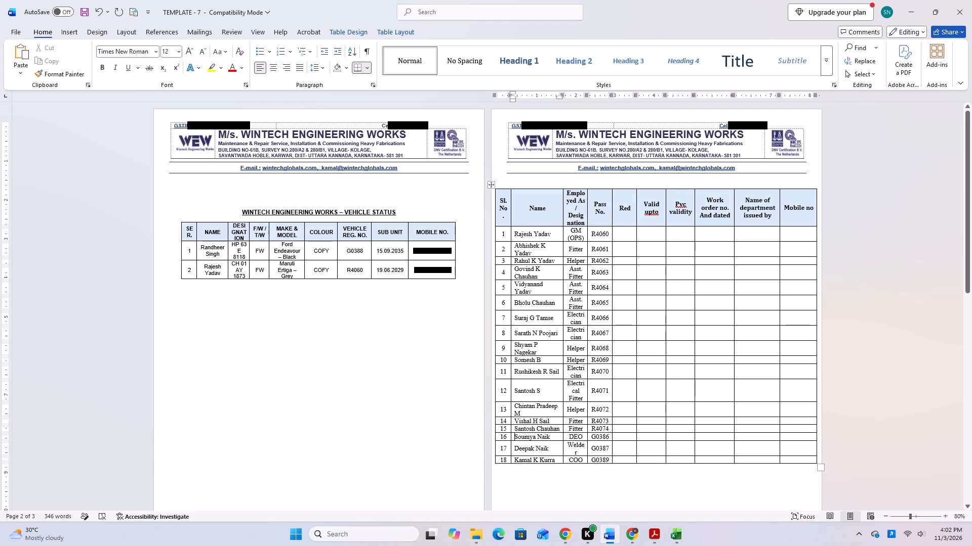
pyautogui.moveTo(517, 437); pyautogui.dragTo(604, 447)
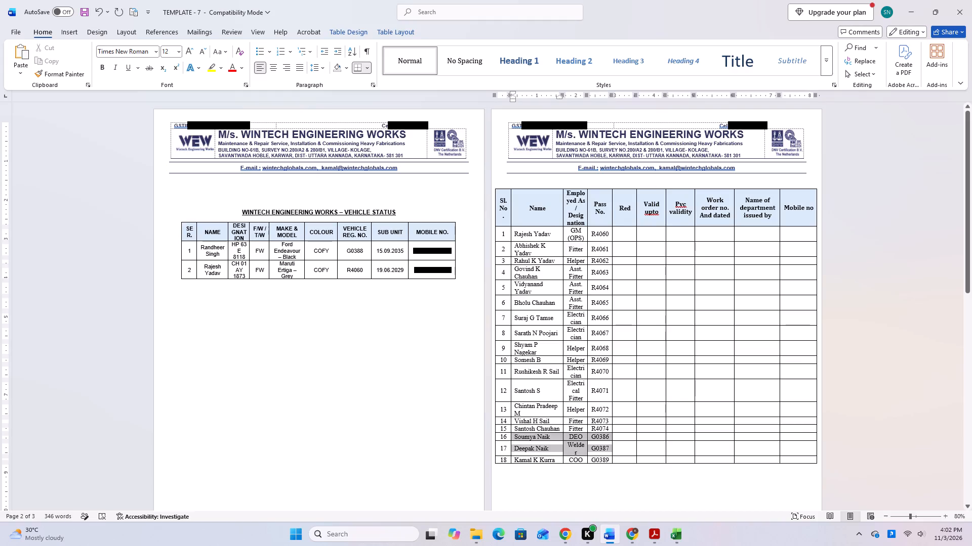
pyautogui.moveTo(604, 447); pyautogui.dragTo(604, 458)
pyautogui.press('Delete')
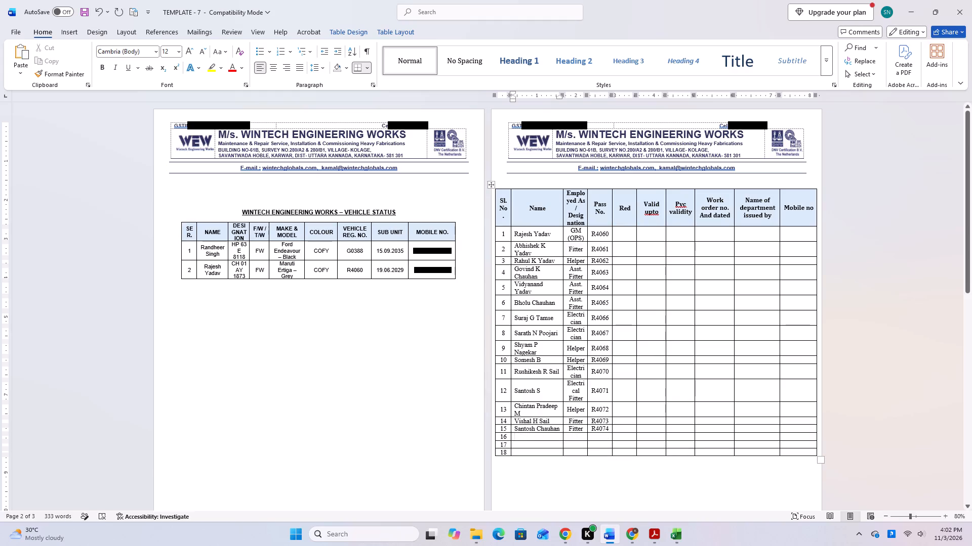
# Copy the "WINTECH ENGINEERING WORKS – VEHICLE STATUS" title to the space above the third page's table and remove one blank line below it.
pyautogui.moveTo(240, 210); pyautogui.dragTo(363, 210)
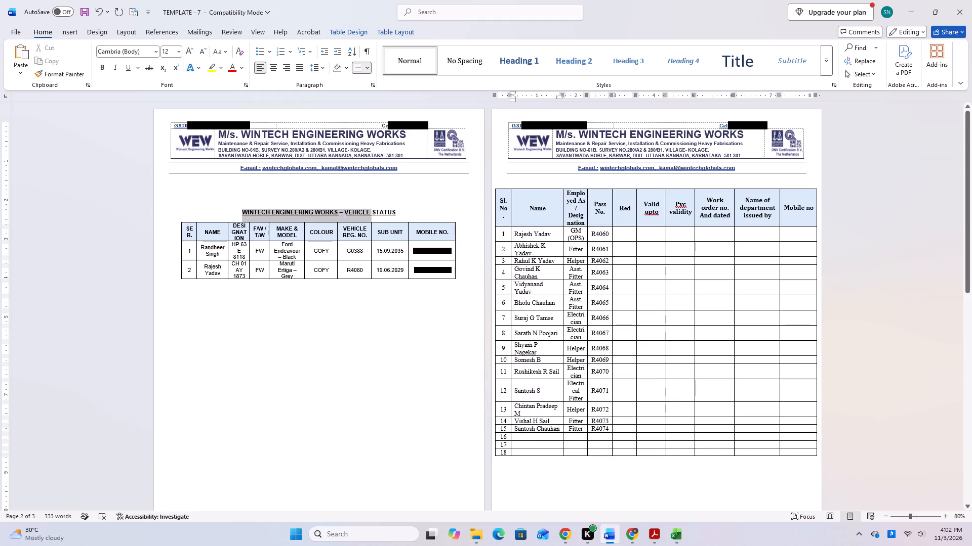
pyautogui.moveTo(363, 210); pyautogui.dragTo(389, 212)
pyautogui.hotkey('ctrl', 'c')
pyautogui.scroll(-10, 494, 396)
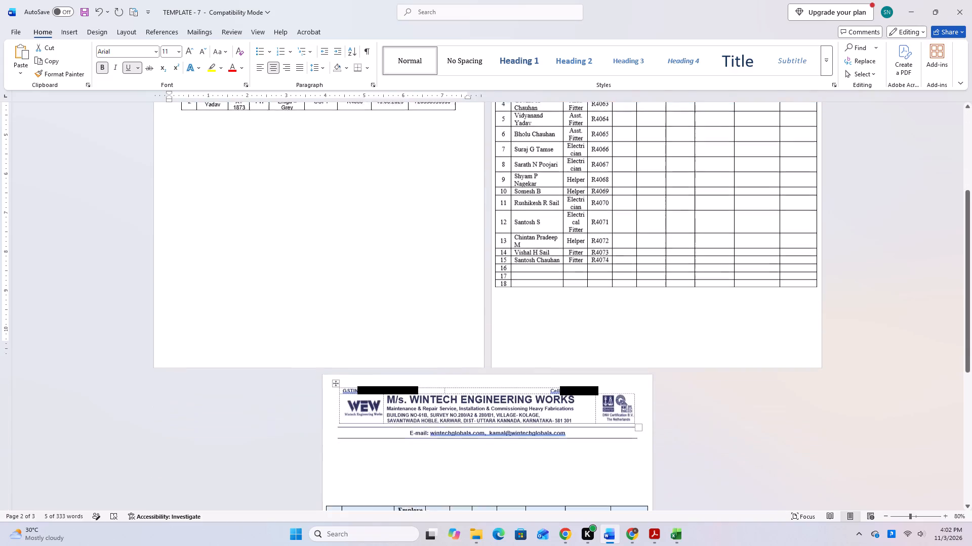
pyautogui.click(414, 466)
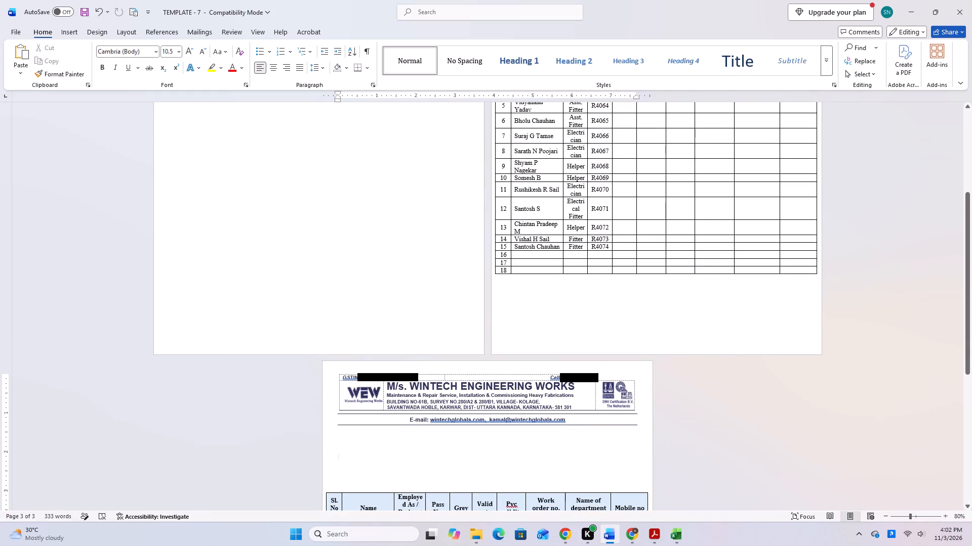
pyautogui.hotkey('ctrl', 'v')
pyautogui.scroll(-3, 547, 463)
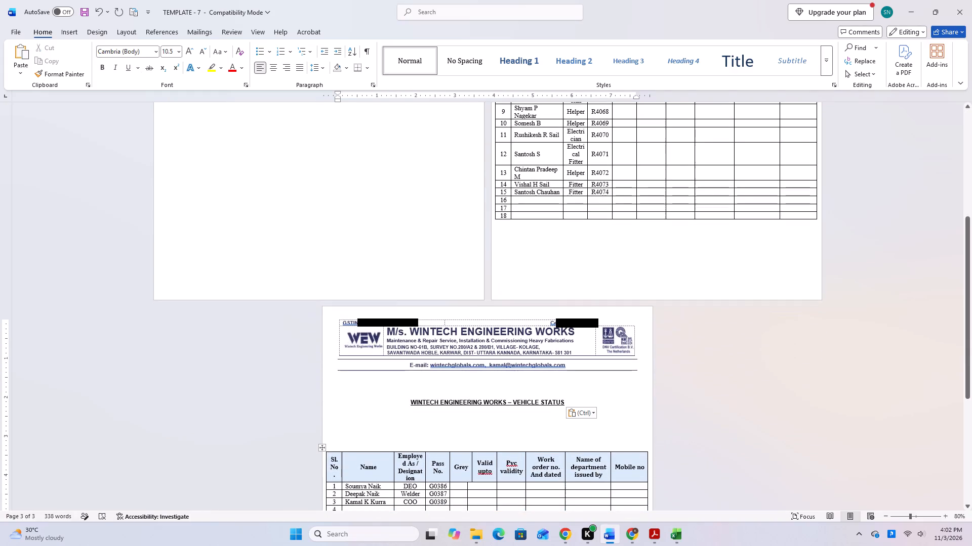
pyautogui.click(507, 432)
pyautogui.press('BackSpace')
# Replace "VEHICLE STATUS" in the third page's title with "GREY PASSES" in capitals.
pyautogui.scroll(-4, 507, 432)
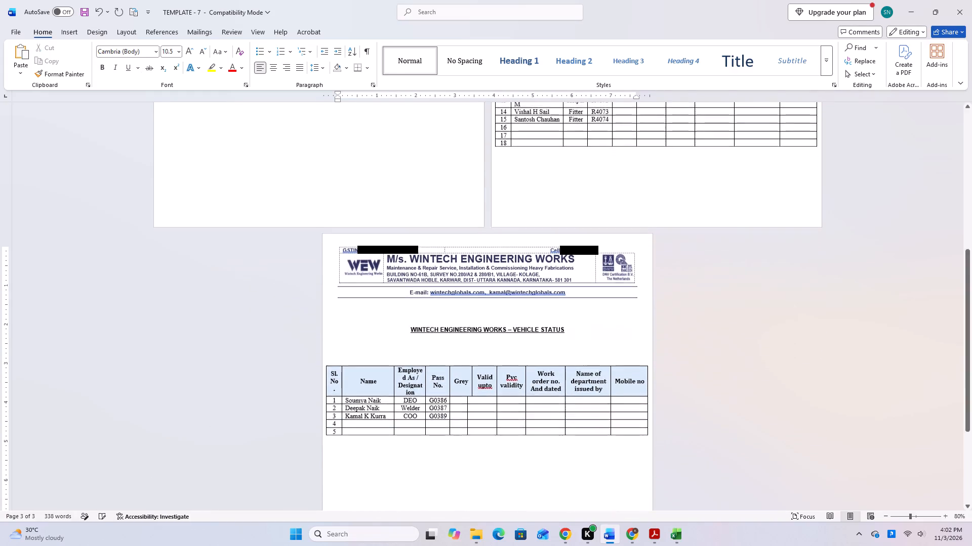
pyautogui.scroll(-3, 507, 432)
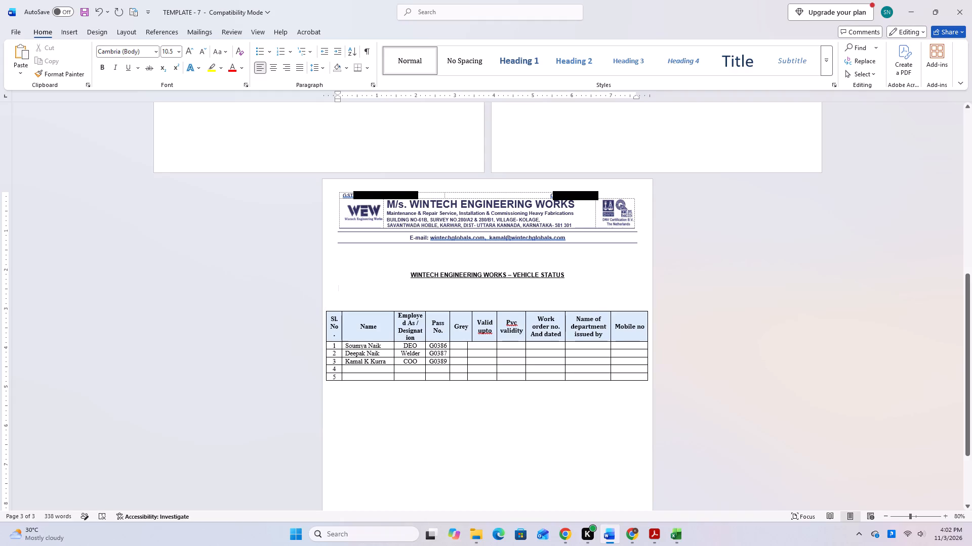
pyautogui.moveTo(513, 273); pyautogui.dragTo(566, 272)
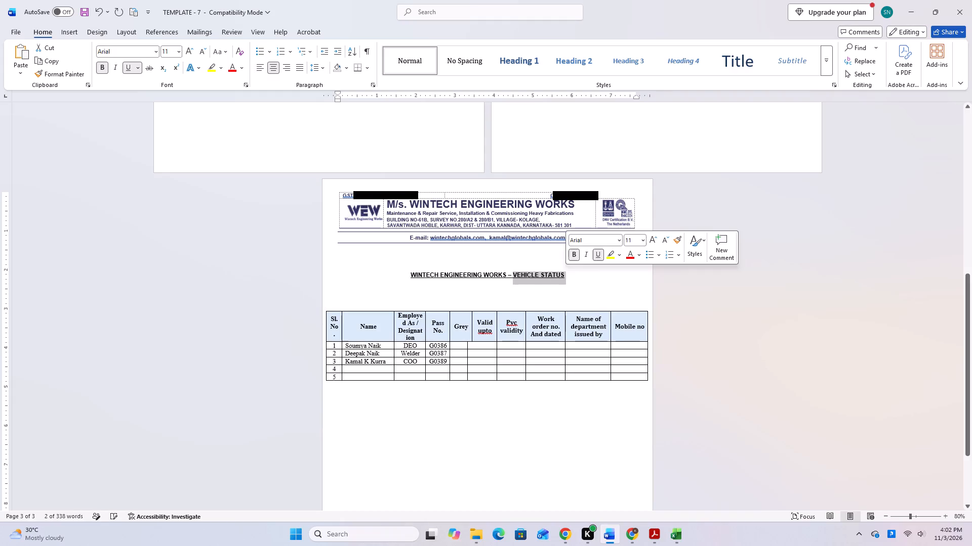
pyautogui.press('BackSpace')
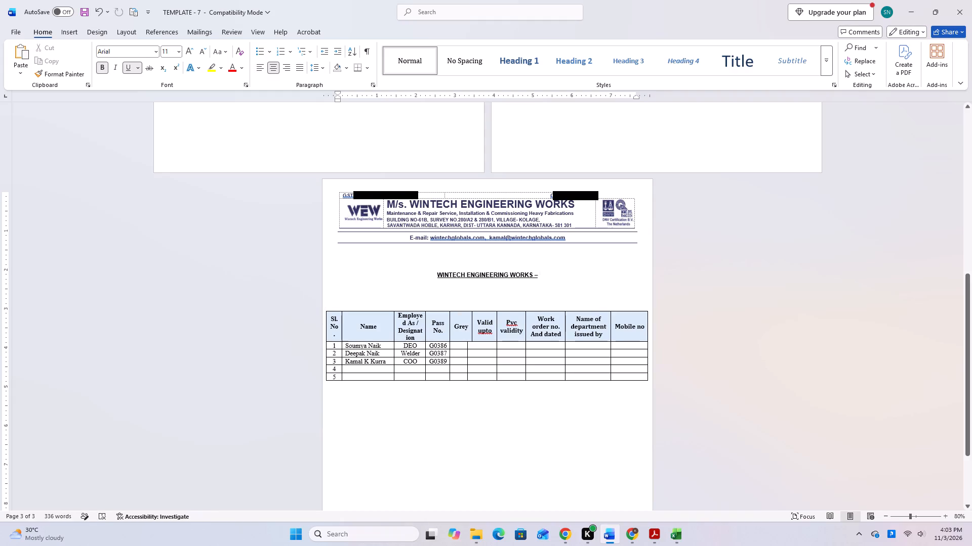
pyautogui.write('grey')
pyautogui.press('space')
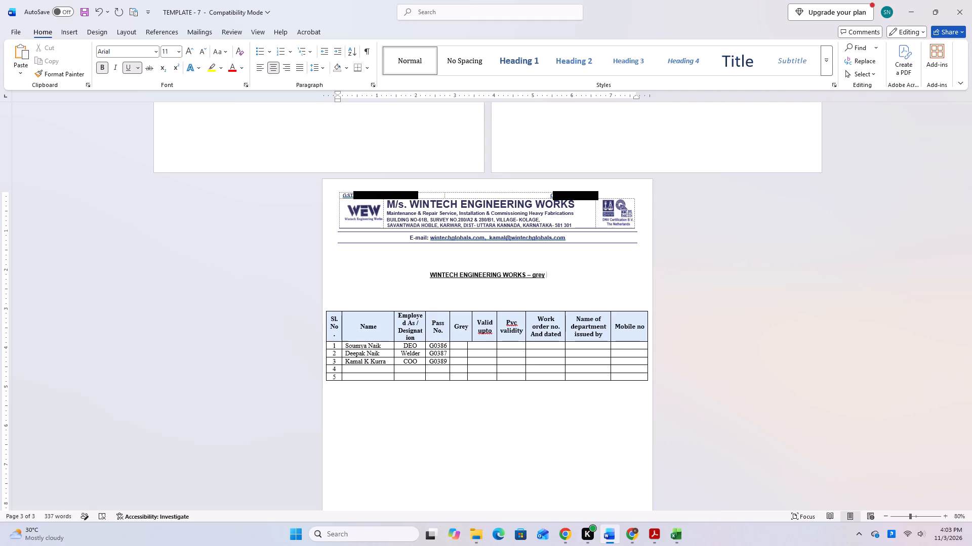
pyautogui.press('space')
pyautogui.write('pa')
pyautogui.write('sses')
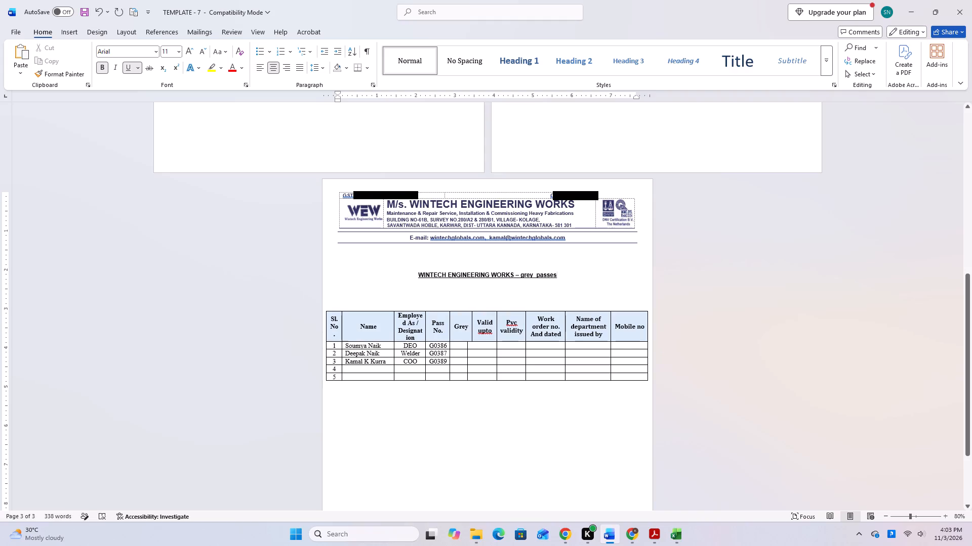
pyautogui.hotkey('shift', 'F3')
pyautogui.hotkey('shift', 'F3')
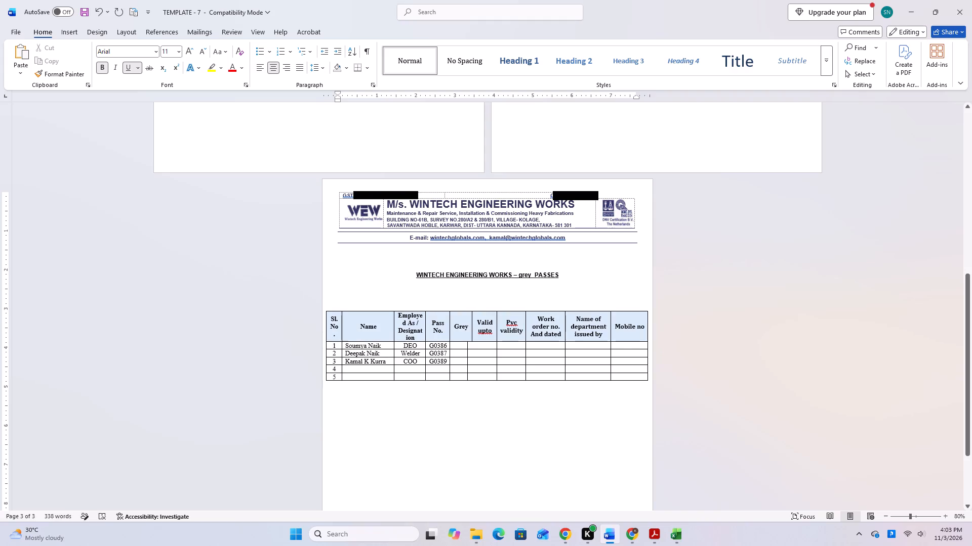
pyautogui.click(528, 276)
pyautogui.hotkey('shift', 'F3')
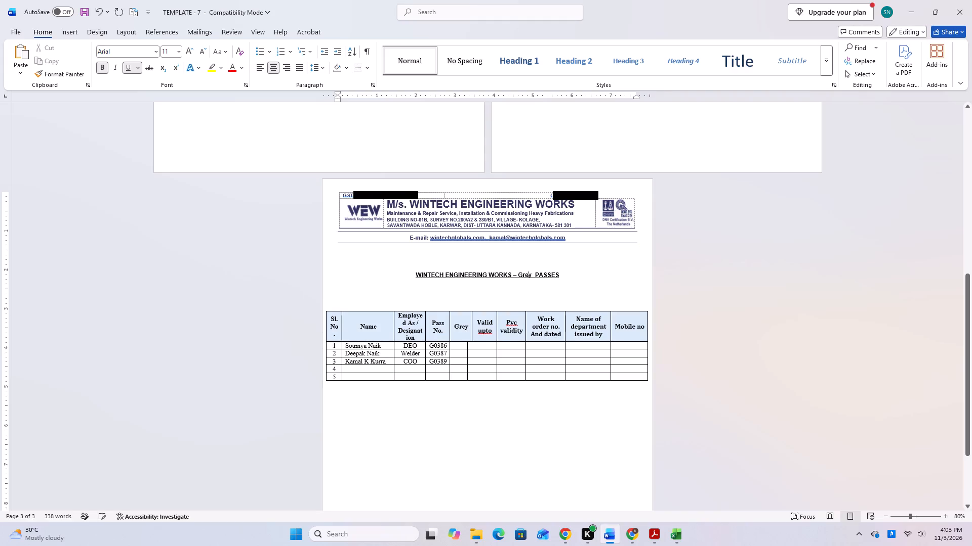
pyautogui.hotkey('shift', 'F3')
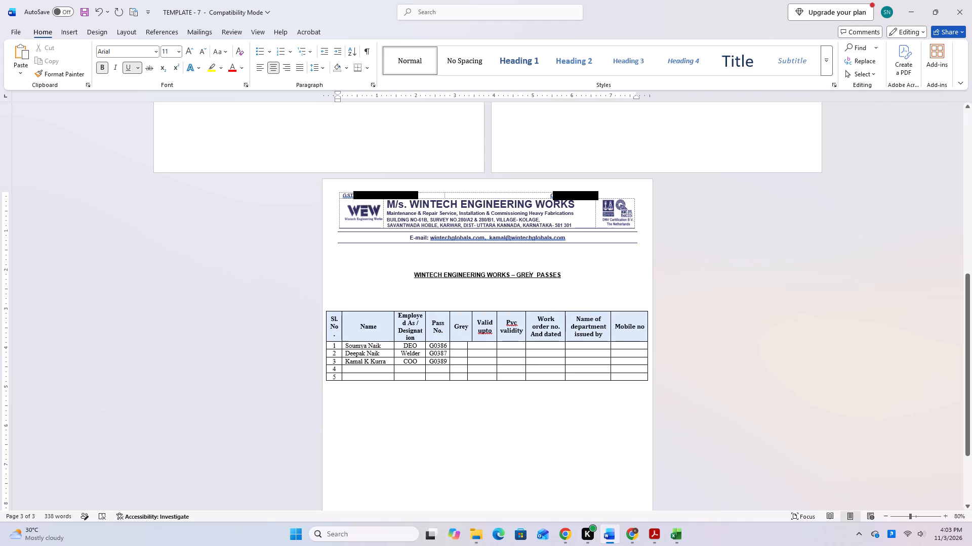
# Remove one blank line between the "GREY PASSES" title and the table on the third page.
pyautogui.click(514, 292)
pyautogui.press('BackSpace')
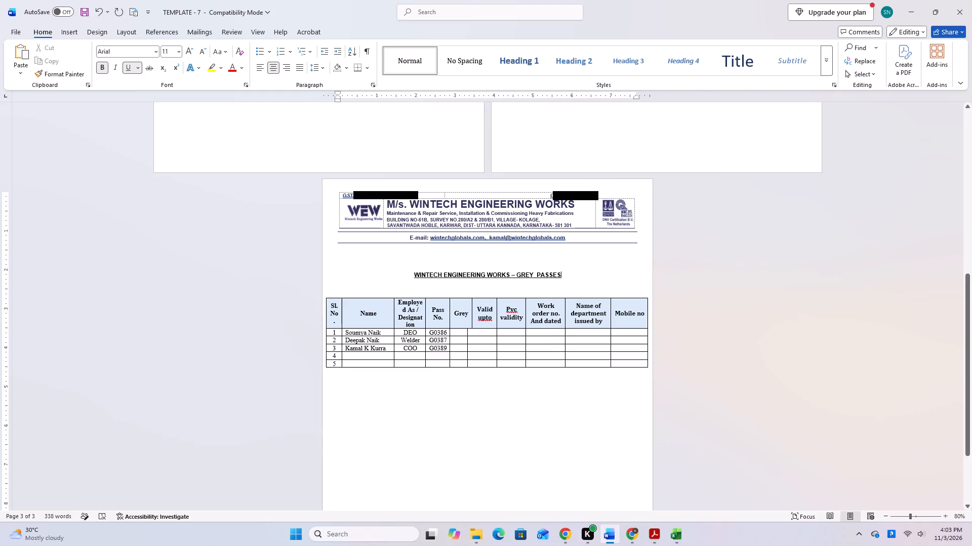
# Copy the "WINTECH ENGINEERING WORKS – GREY PASSES" title onto a new line above the second page's table.
pyautogui.moveTo(418, 281); pyautogui.dragTo(471, 281)
pyautogui.moveTo(471, 281); pyautogui.dragTo(599, 282)
pyautogui.hotkey('ctrl', 'c')
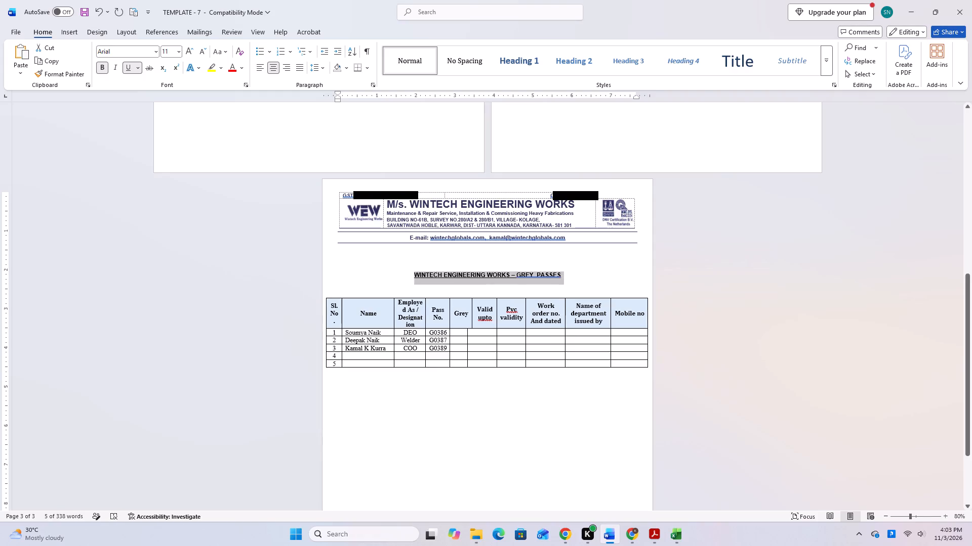
pyautogui.click(590, 292)
pyautogui.scroll(4, 590, 292)
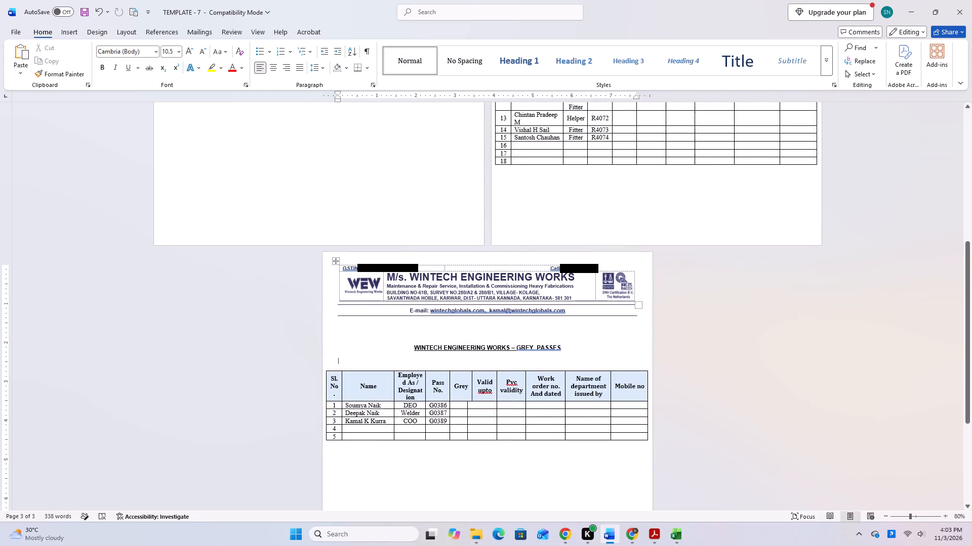
pyautogui.scroll(17, 590, 292)
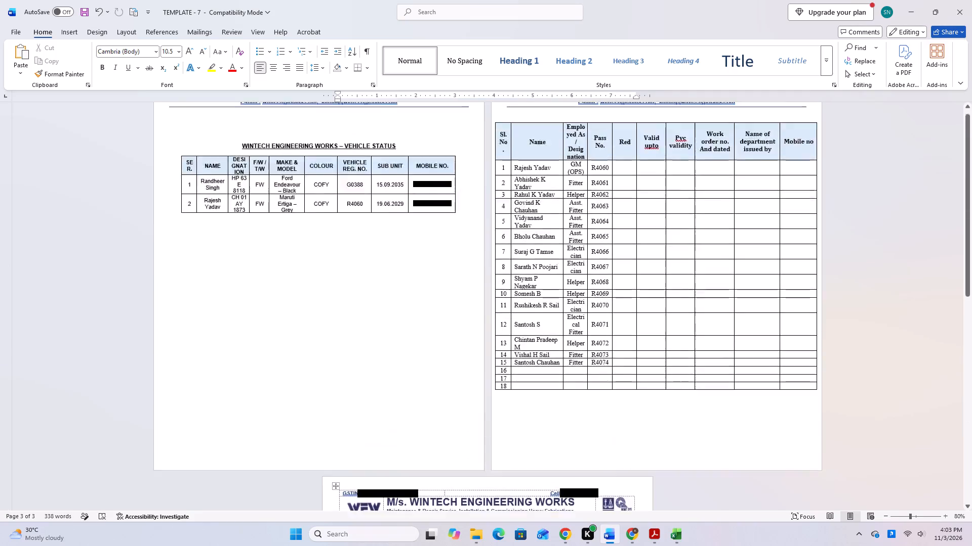
pyautogui.scroll(5, 590, 292)
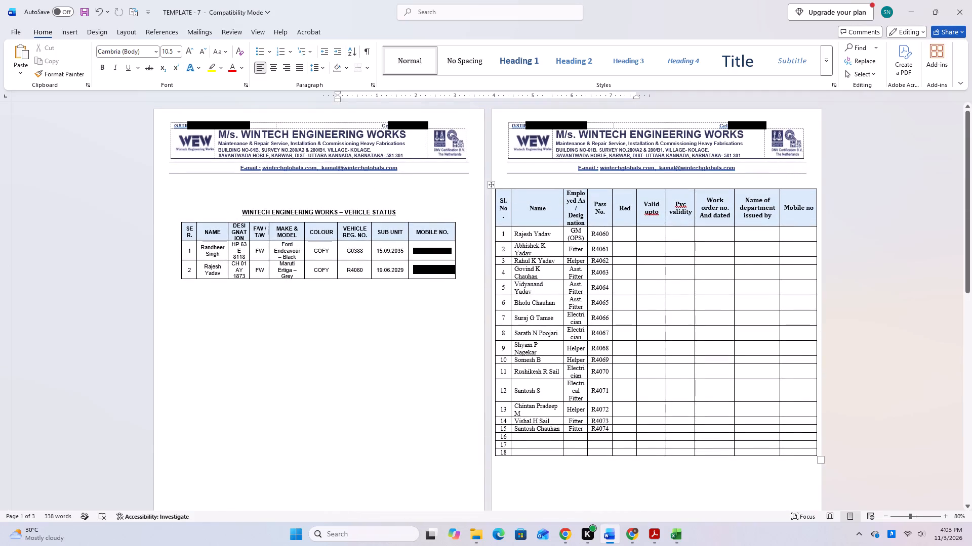
pyautogui.click(569, 182)
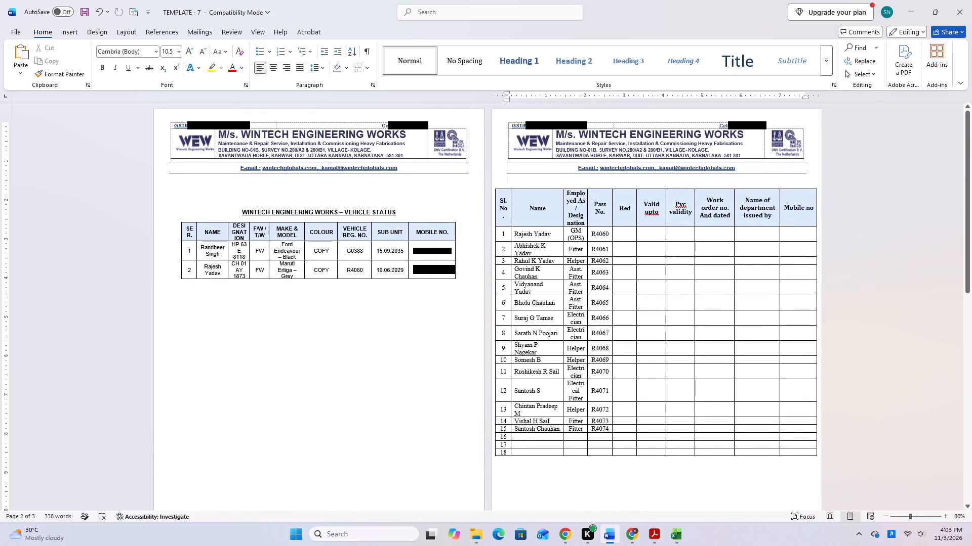
pyautogui.press('Return')
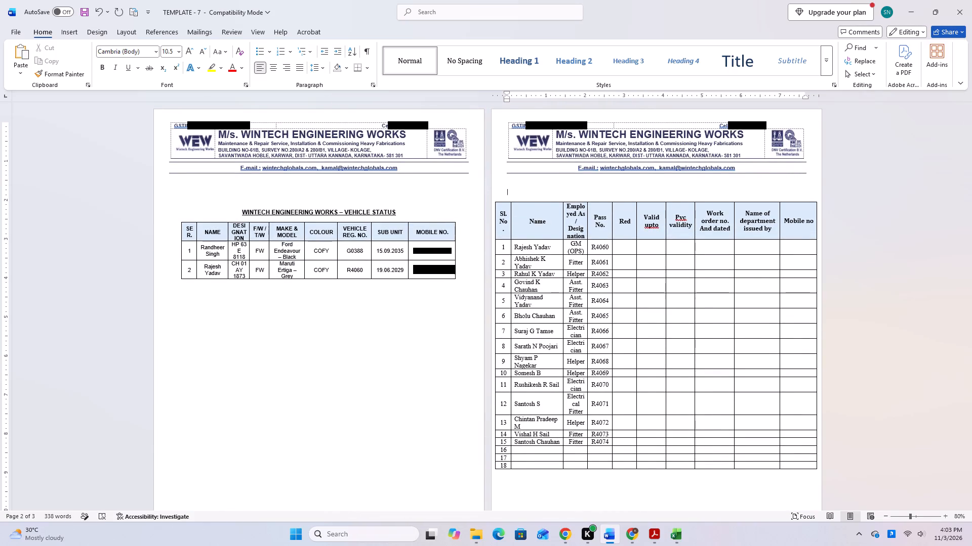
pyautogui.hotkey('ctrl', 'v')
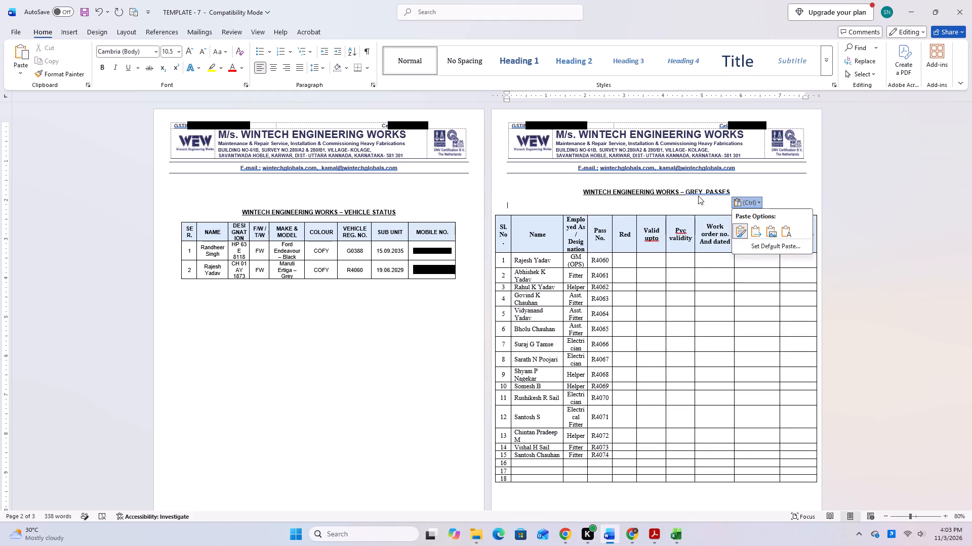
pyautogui.click(689, 186)
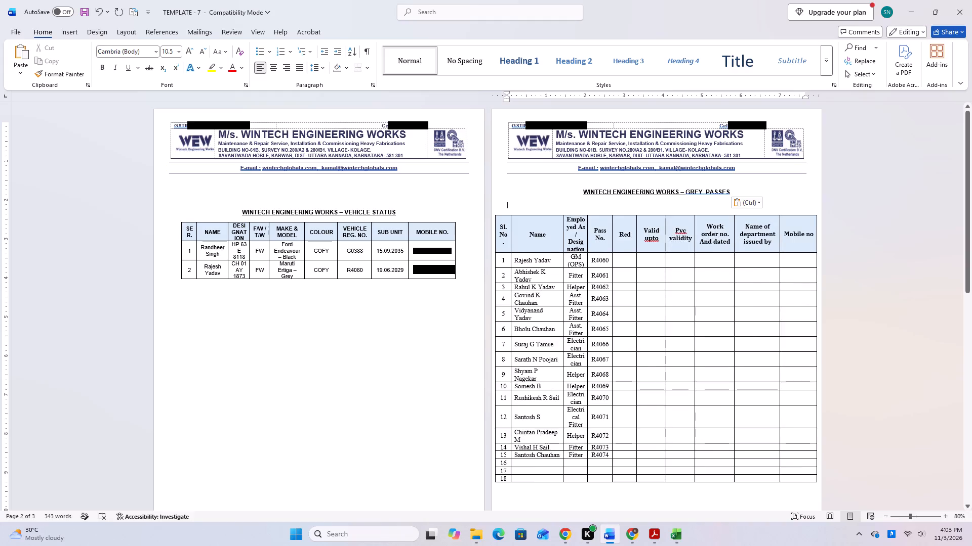
# Replace "GREY" with "RED" in capitals in the title above the second page's table.
pyautogui.click(688, 194)
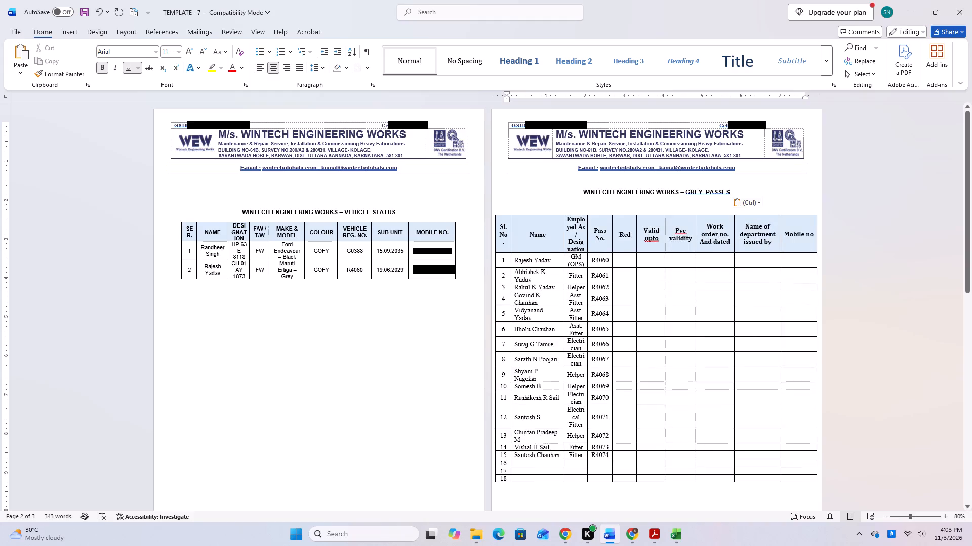
pyautogui.press('BackSpace')
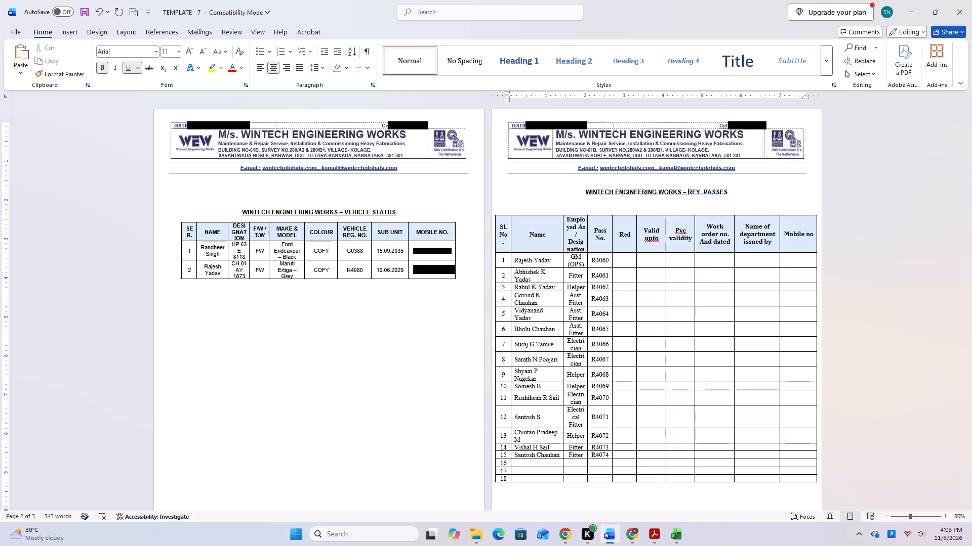
pyautogui.press('Delete')
pyautogui.press('Delete')
pyautogui.press('Delete')
pyautogui.write('red')
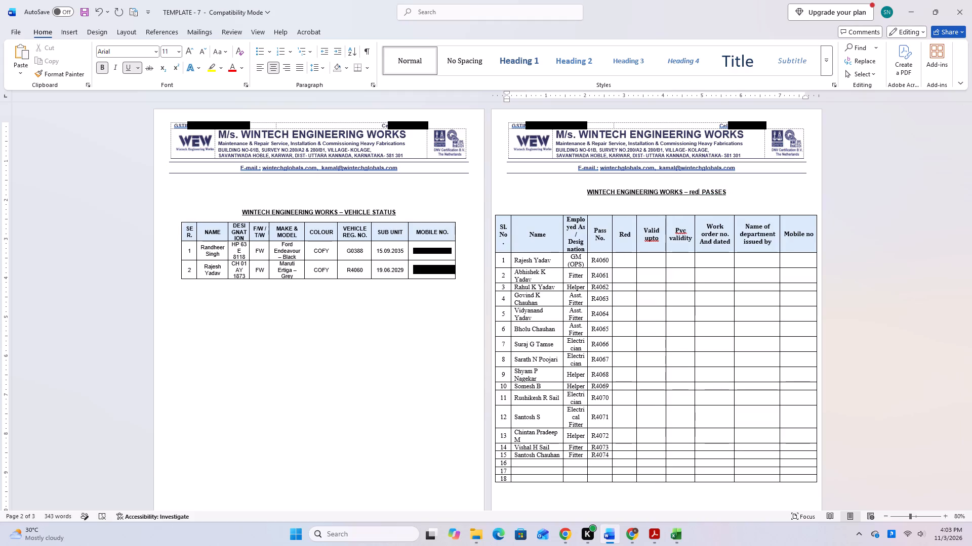
pyautogui.hotkey('shift', 'F3')
pyautogui.hotkey('shift', 'F3')
pyautogui.hotkey('shift', 'F3')
pyautogui.hotkey('shift', 'F3')
pyautogui.hotkey('shift', 'F3')
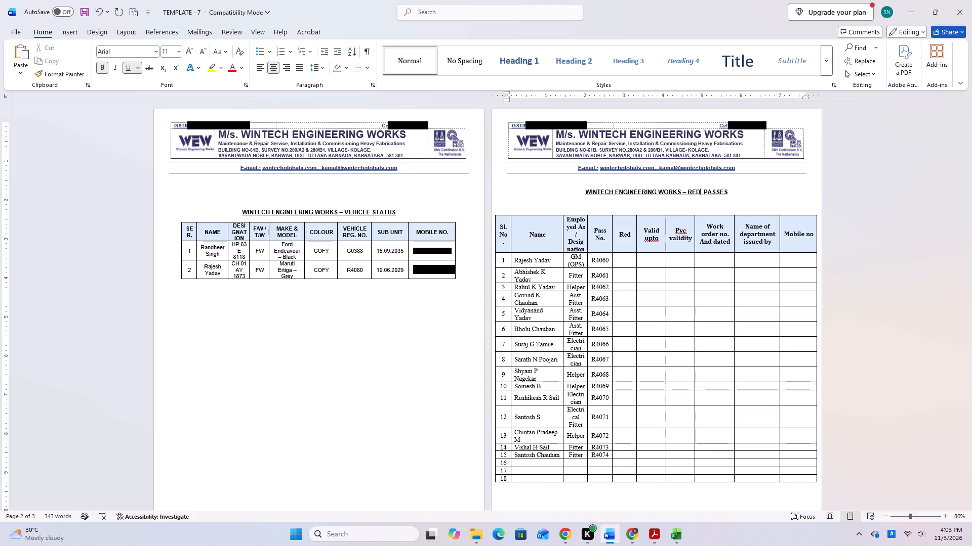
# Place the cursor in the Valid upto cell of row 1 in the Red passes table on the second page.
pyautogui.scroll(-1, 690, 442)
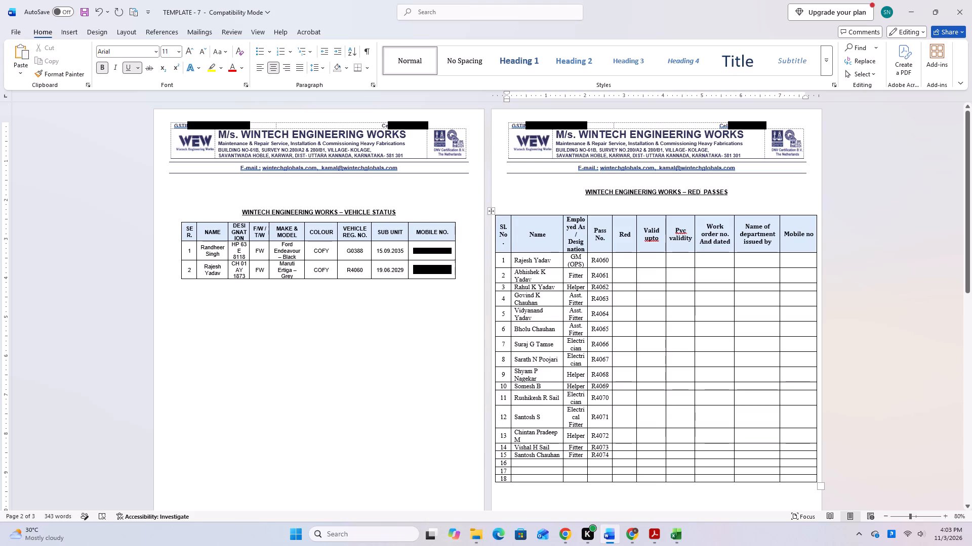
pyautogui.scroll(-2, 690, 442)
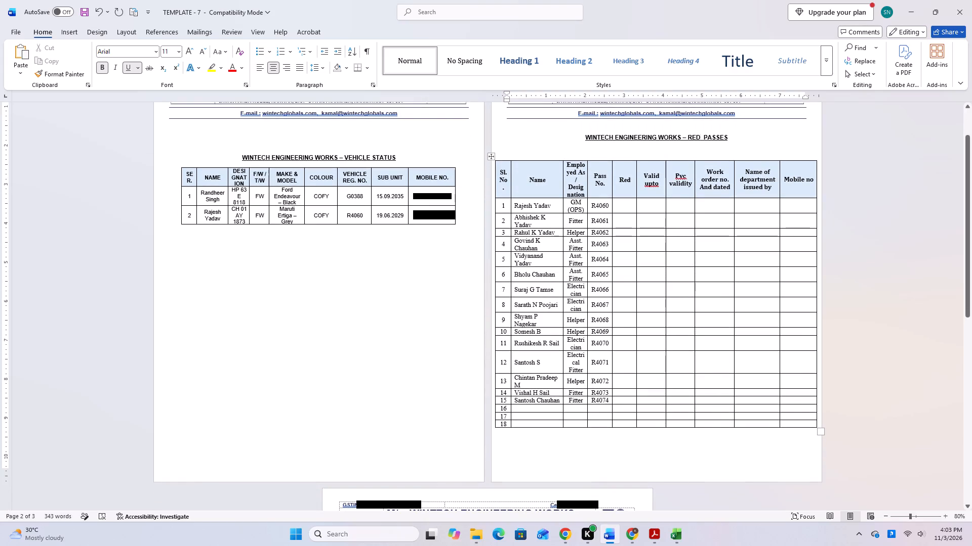
pyautogui.click(628, 207)
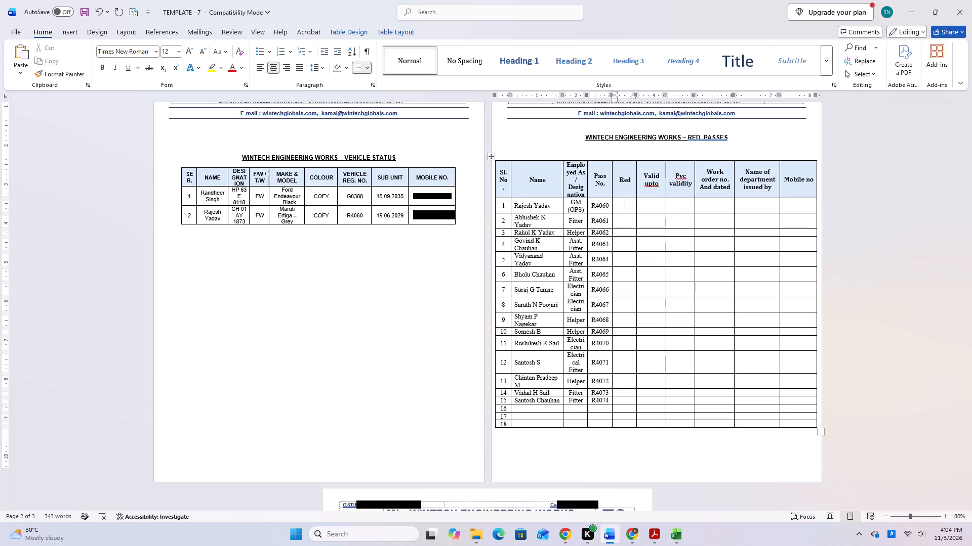
pyautogui.click(646, 205)
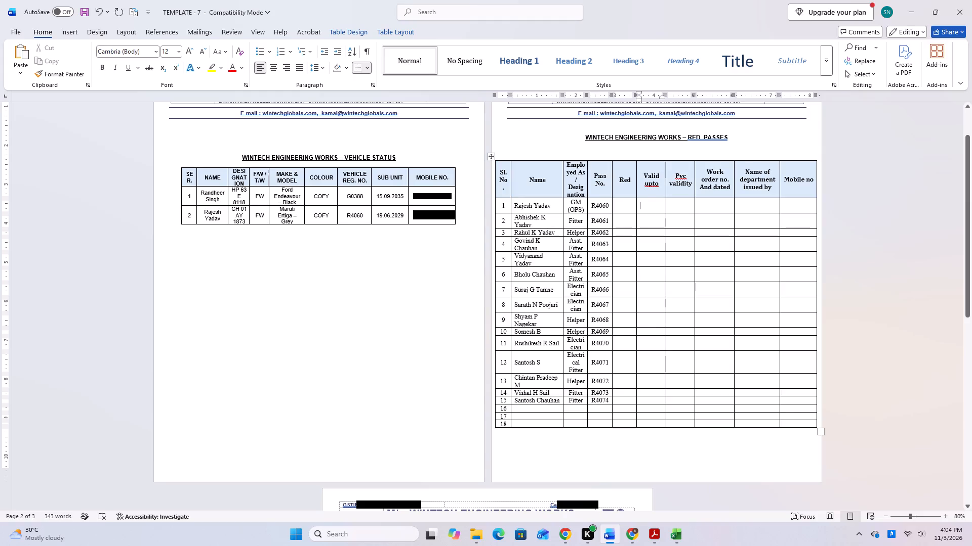
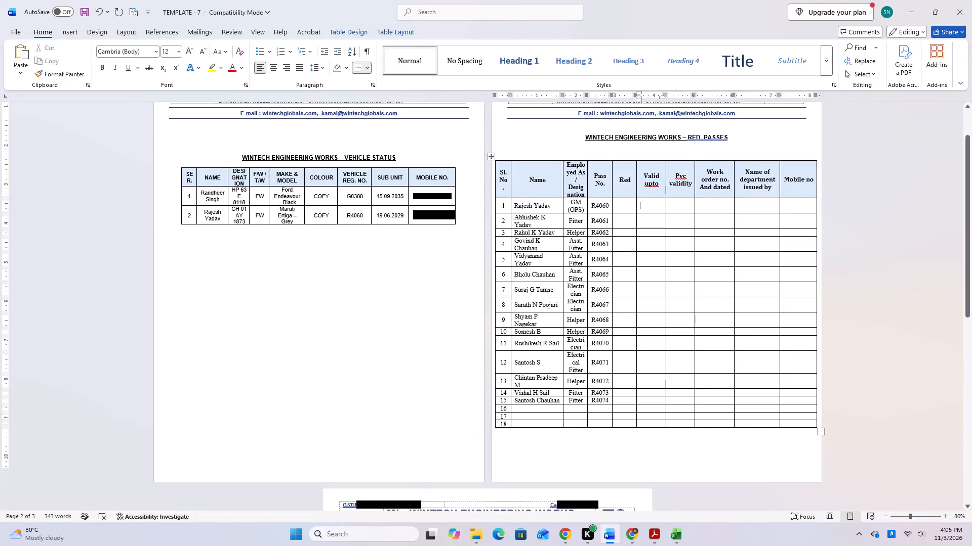
# Insert a blank line between the "WINTECH ENGINEERING WORKS – VEHICLE STATUS" title and its table on the first page.
pyautogui.click(399, 157)
pyautogui.press('Return')
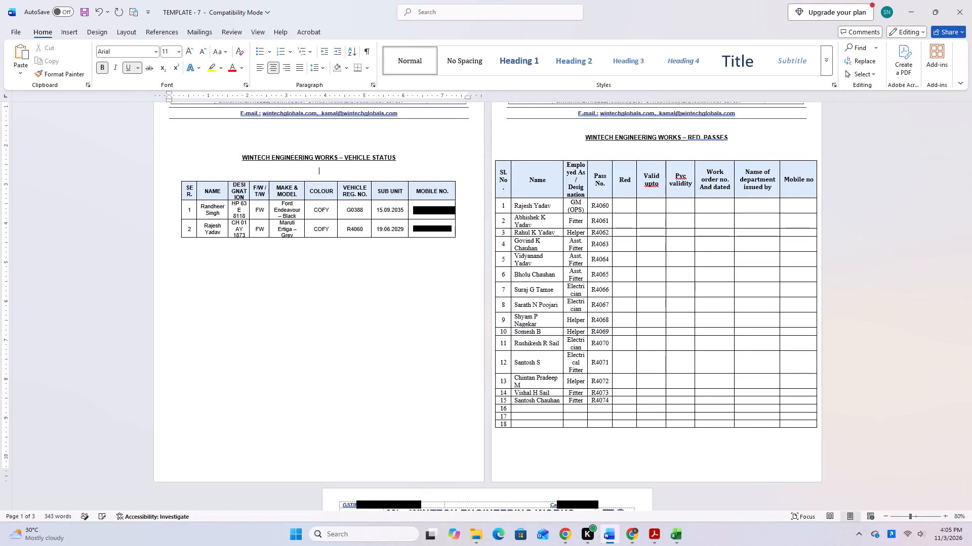
# Show the formatting marks and remove one blank line above the "VEHICLE STATUS" title on the first page.
pyautogui.click(370, 51)
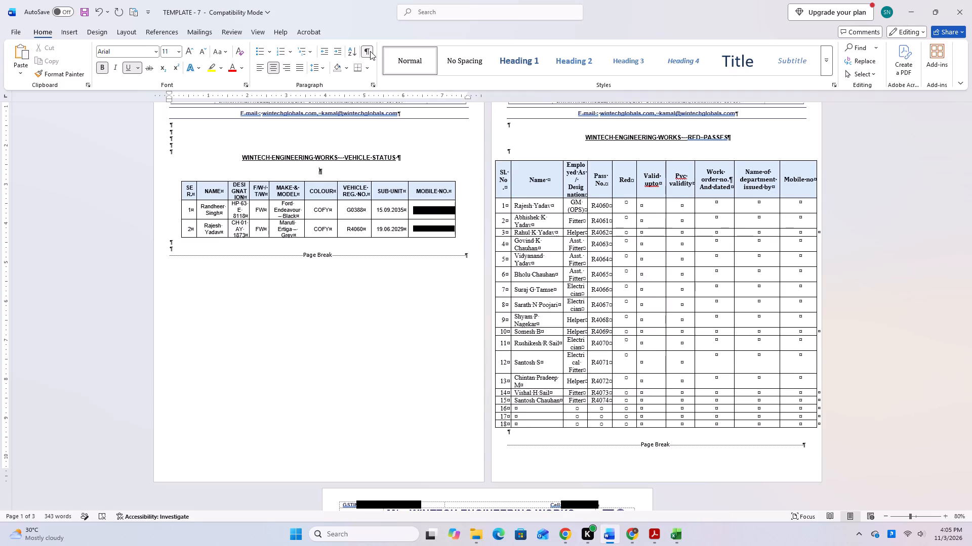
pyautogui.scroll(-9, 508, 308)
pyautogui.scroll(4, 508, 309)
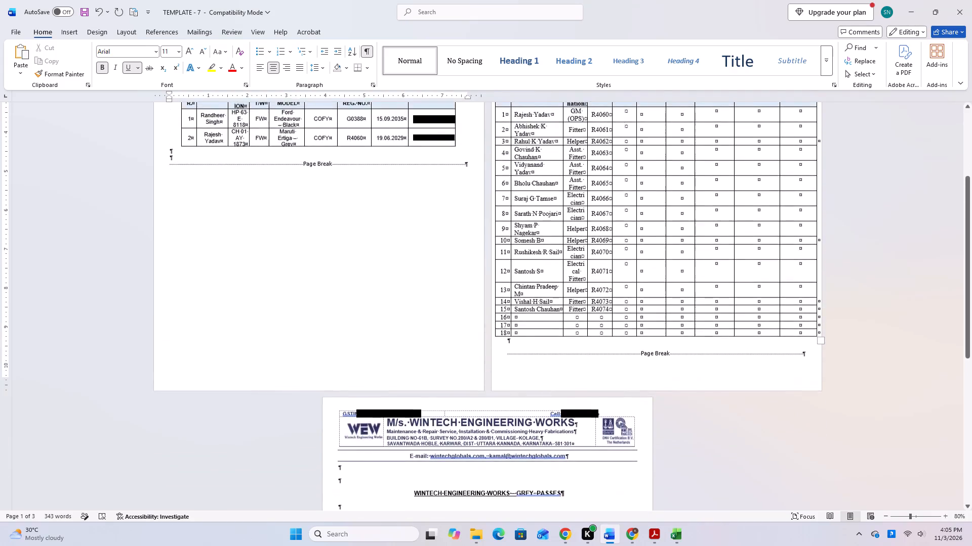
pyautogui.scroll(11, 508, 309)
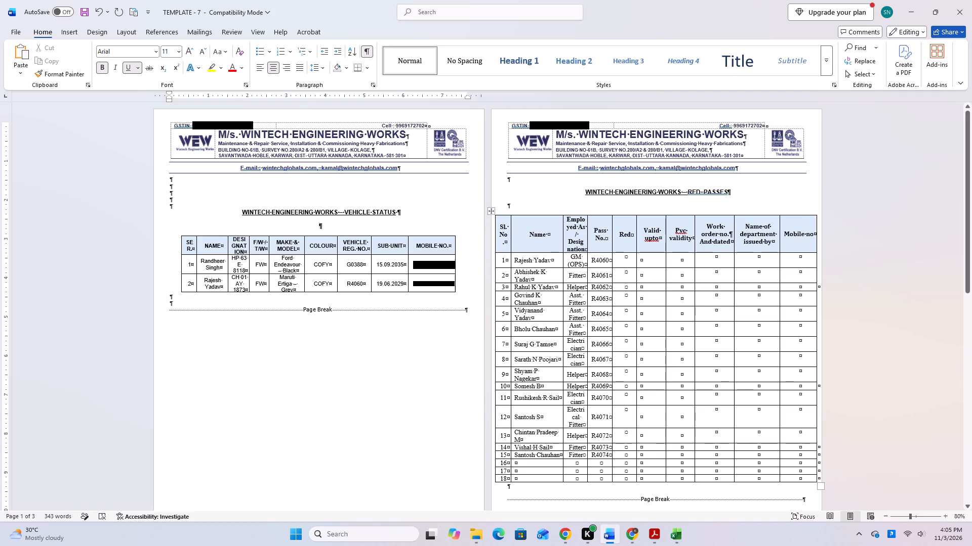
pyautogui.click(311, 201)
pyautogui.press('BackSpace')
# Check the title and table spacing on all three pages, including the Red and Grey passes tables.
pyautogui.scroll(-3, 329, 307)
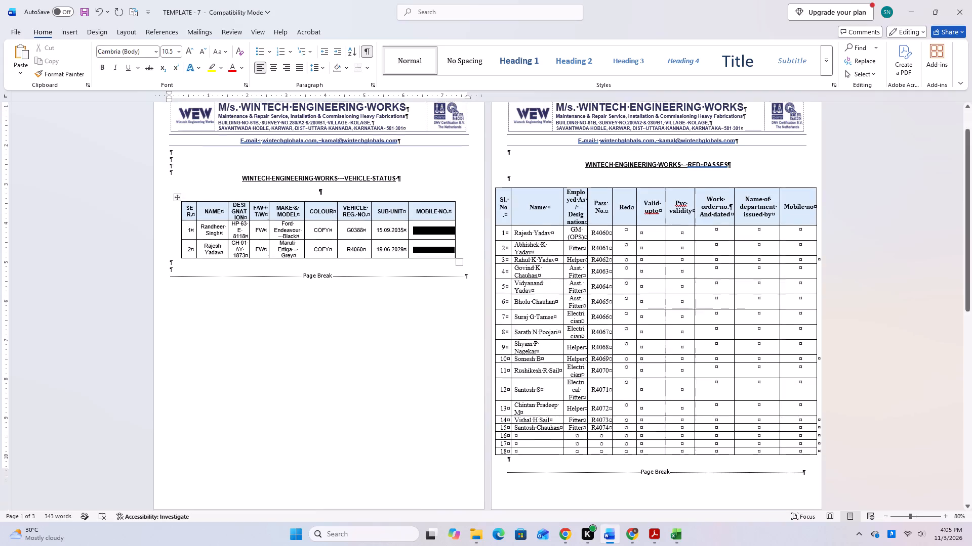
pyautogui.scroll(-15, 336, 337)
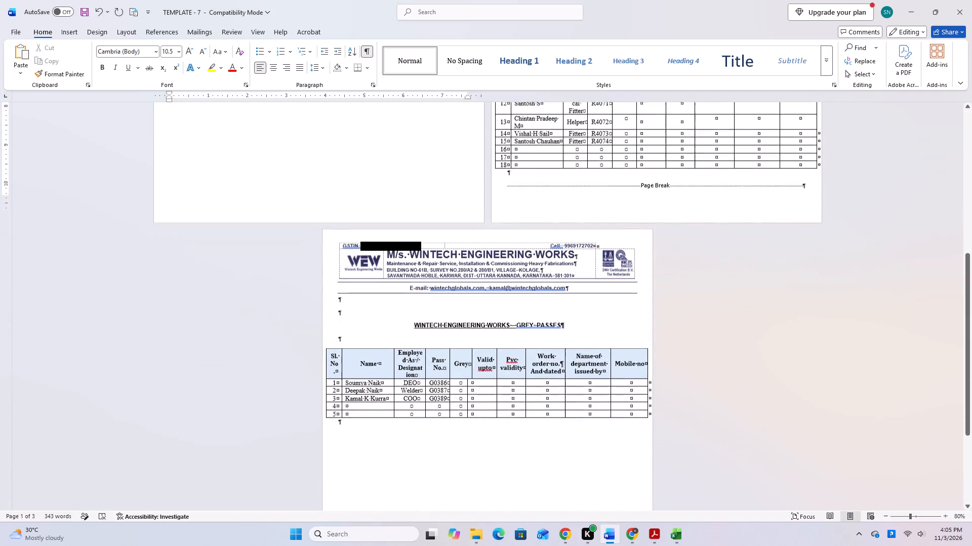
pyautogui.scroll(-3, 337, 344)
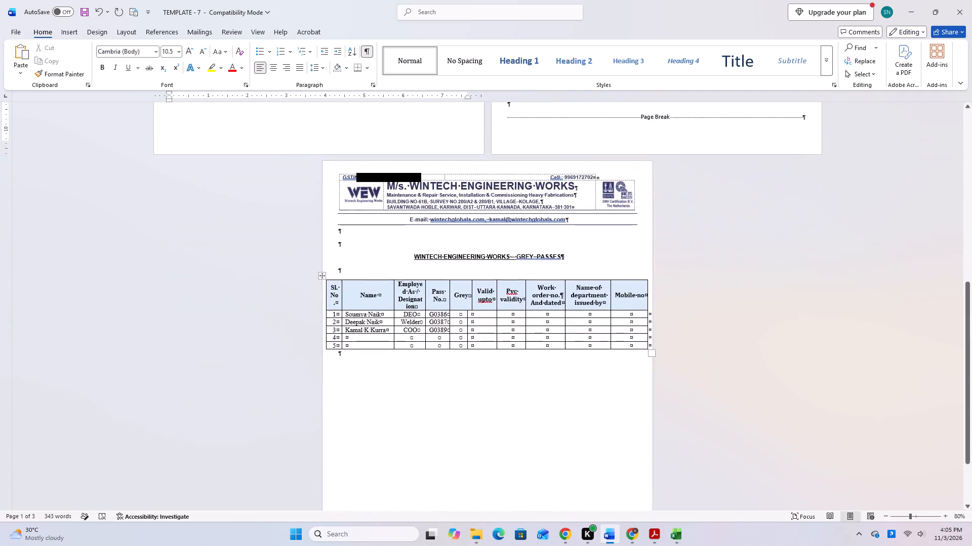
pyautogui.scroll(20, 337, 344)
pyautogui.scroll(4, 337, 344)
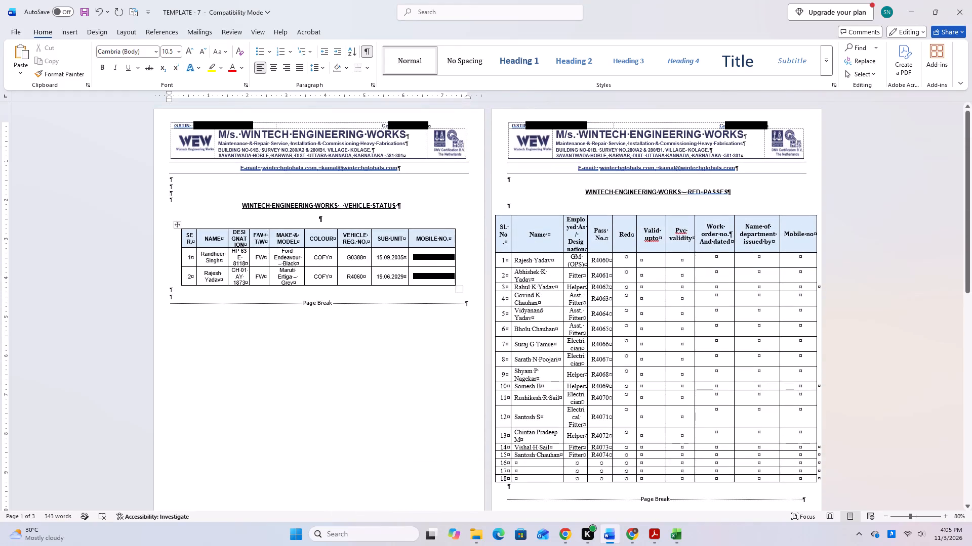
# Hide the formatting marks in the document.
pyautogui.click(366, 52)
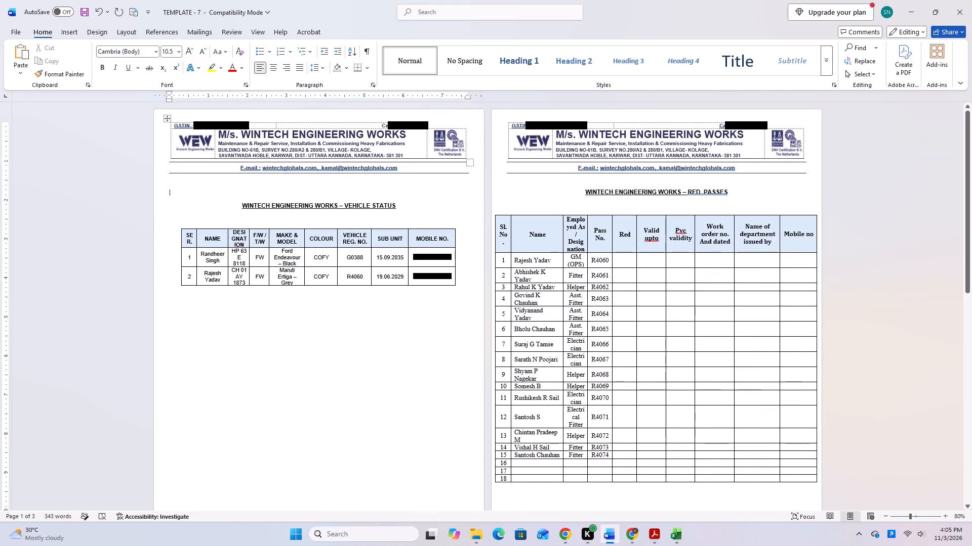
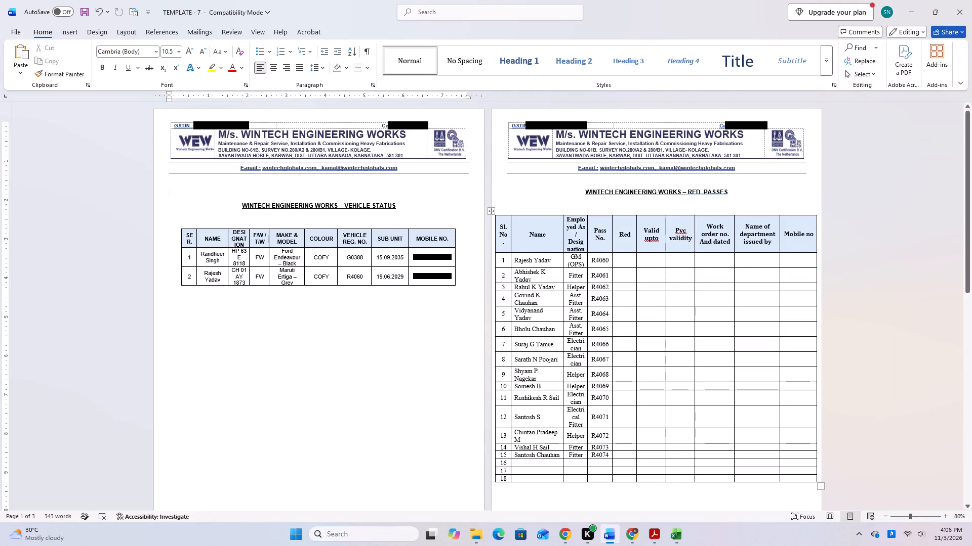
# Widen the "Employed As / Designation" column of the Red passes table slightly by moving its border with the "Pass No." column.
pyautogui.moveTo(587, 235); pyautogui.dragTo(596, 238)
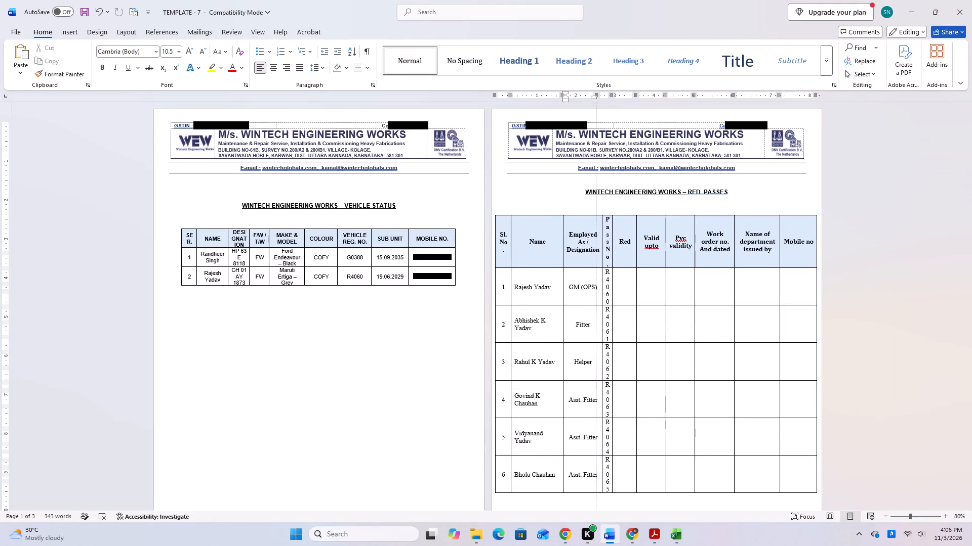
pyautogui.moveTo(596, 238); pyautogui.dragTo(593, 238)
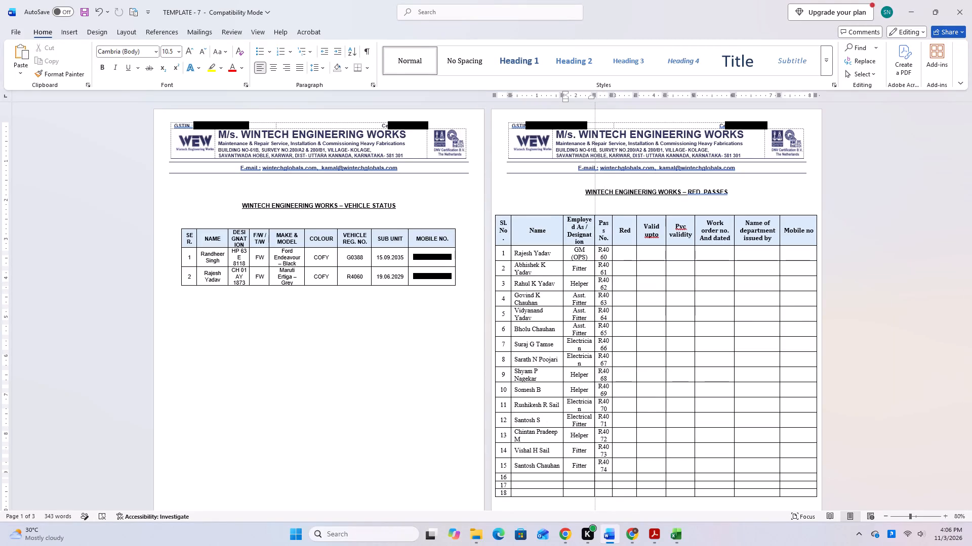
pyautogui.moveTo(593, 238); pyautogui.dragTo(594, 238)
pyautogui.moveTo(594, 238); pyautogui.dragTo(594, 238)
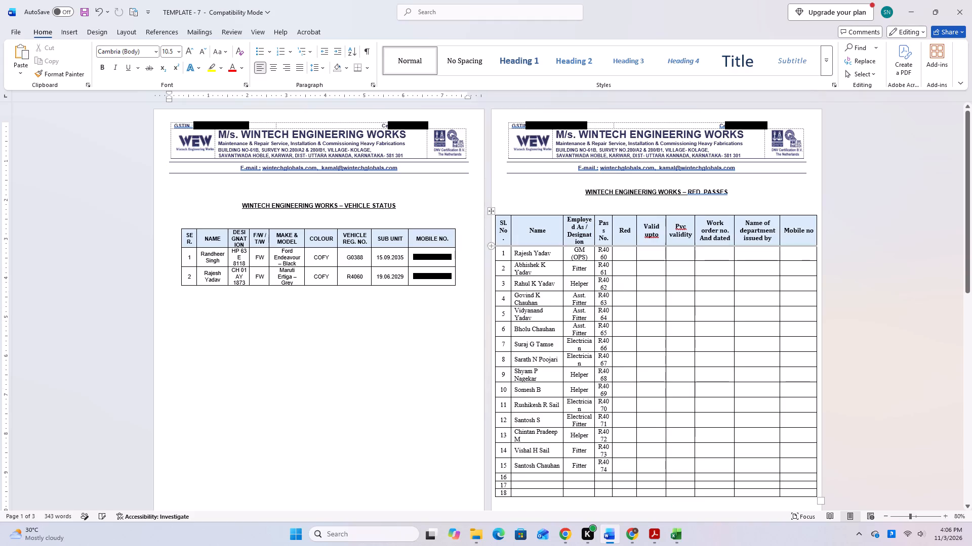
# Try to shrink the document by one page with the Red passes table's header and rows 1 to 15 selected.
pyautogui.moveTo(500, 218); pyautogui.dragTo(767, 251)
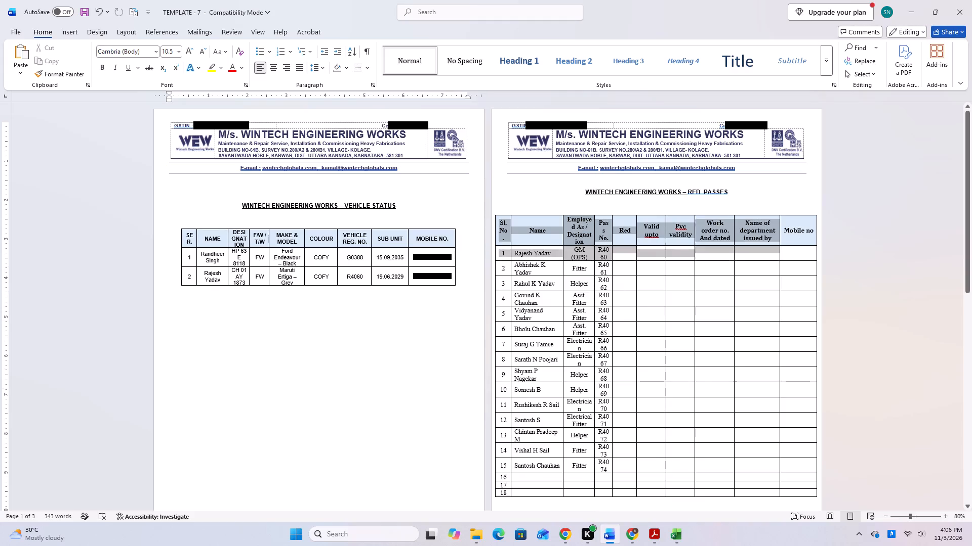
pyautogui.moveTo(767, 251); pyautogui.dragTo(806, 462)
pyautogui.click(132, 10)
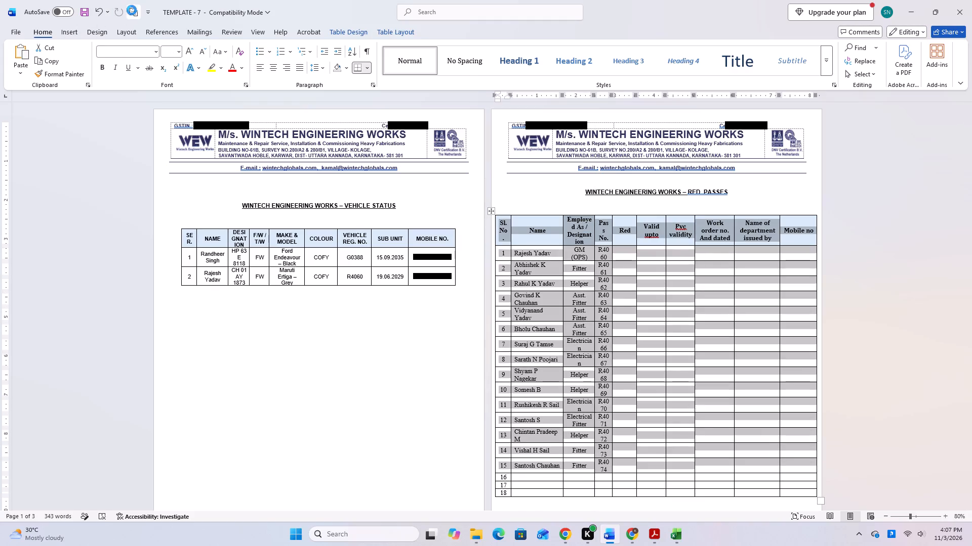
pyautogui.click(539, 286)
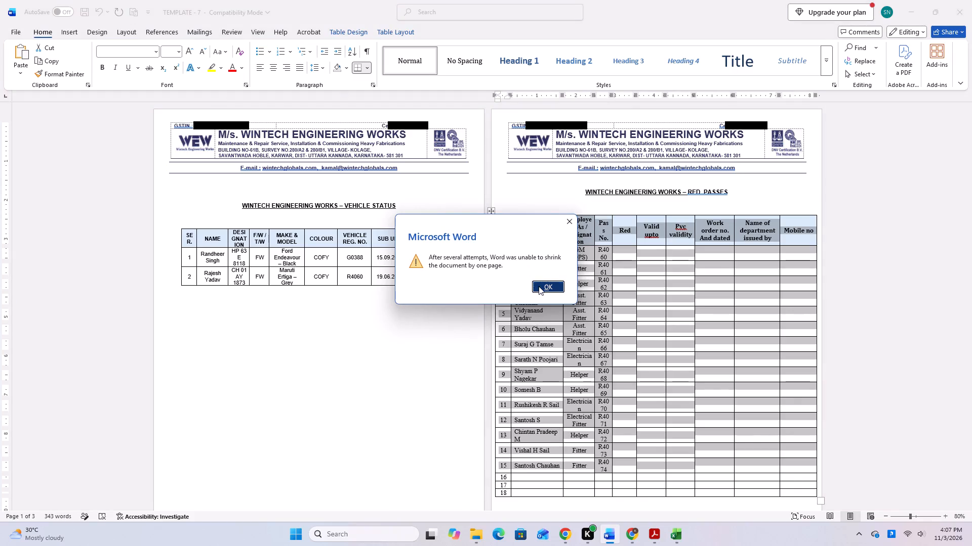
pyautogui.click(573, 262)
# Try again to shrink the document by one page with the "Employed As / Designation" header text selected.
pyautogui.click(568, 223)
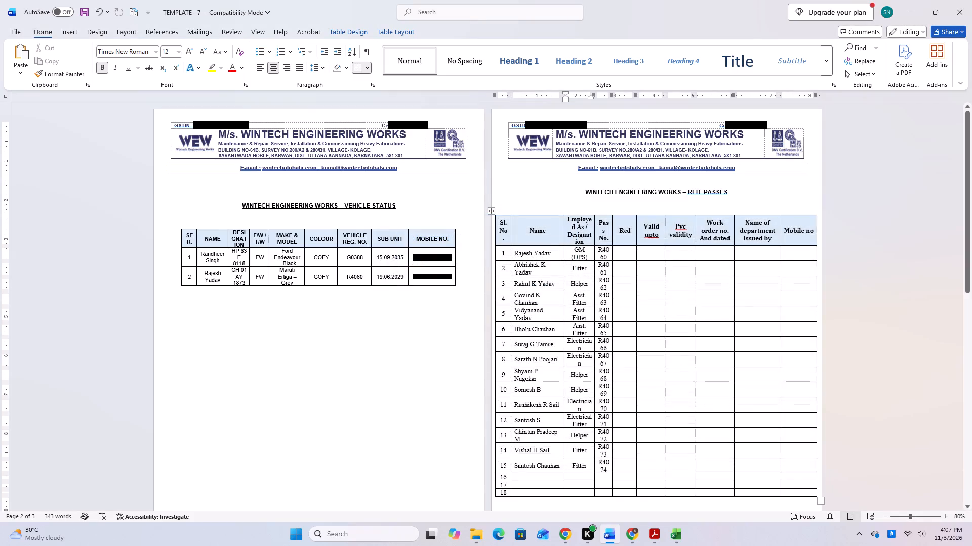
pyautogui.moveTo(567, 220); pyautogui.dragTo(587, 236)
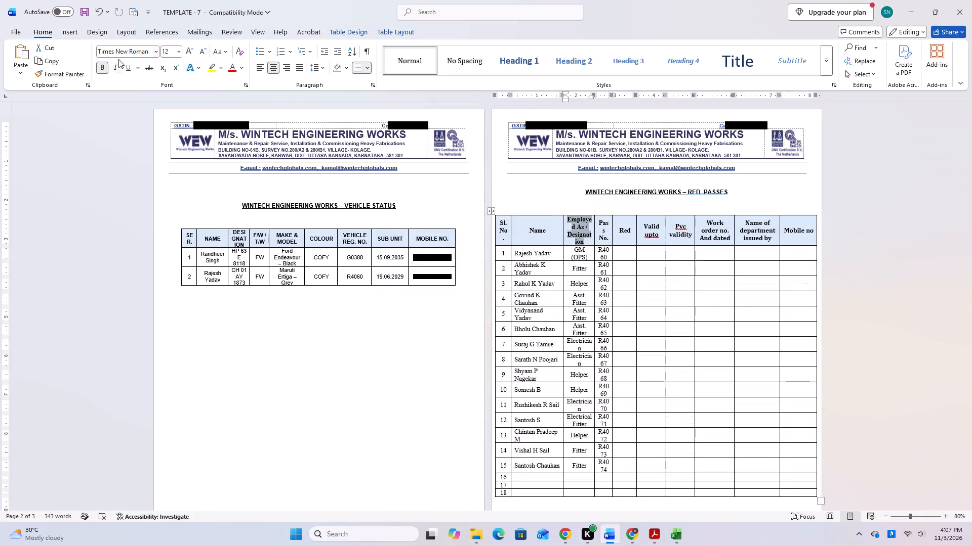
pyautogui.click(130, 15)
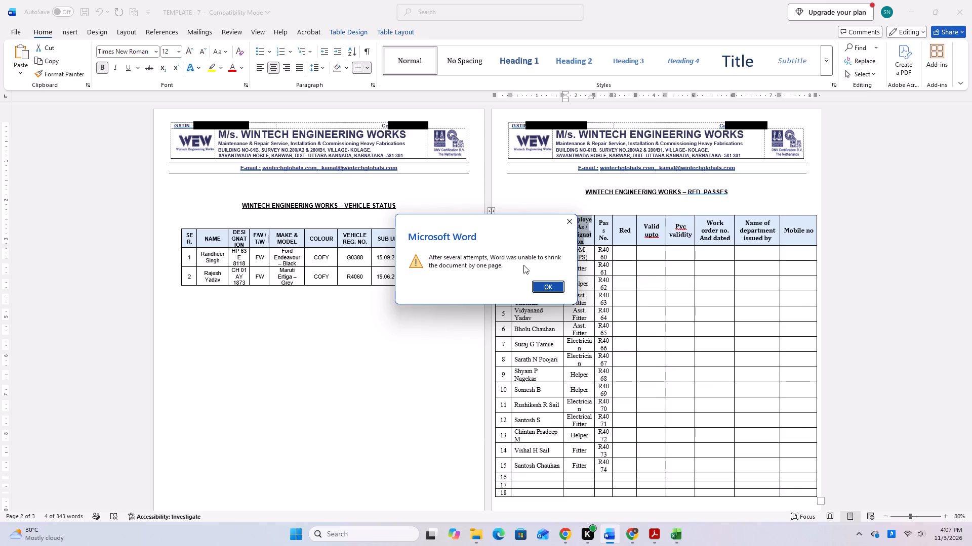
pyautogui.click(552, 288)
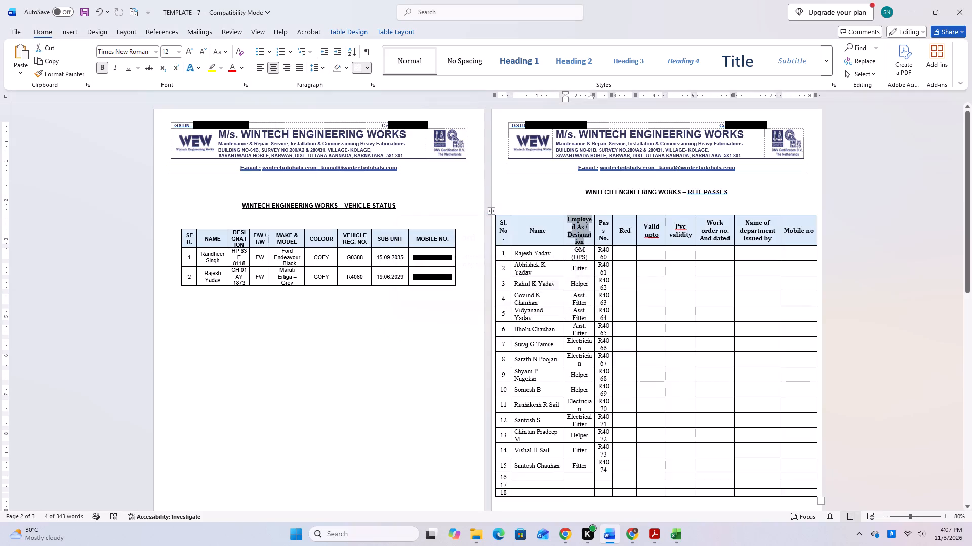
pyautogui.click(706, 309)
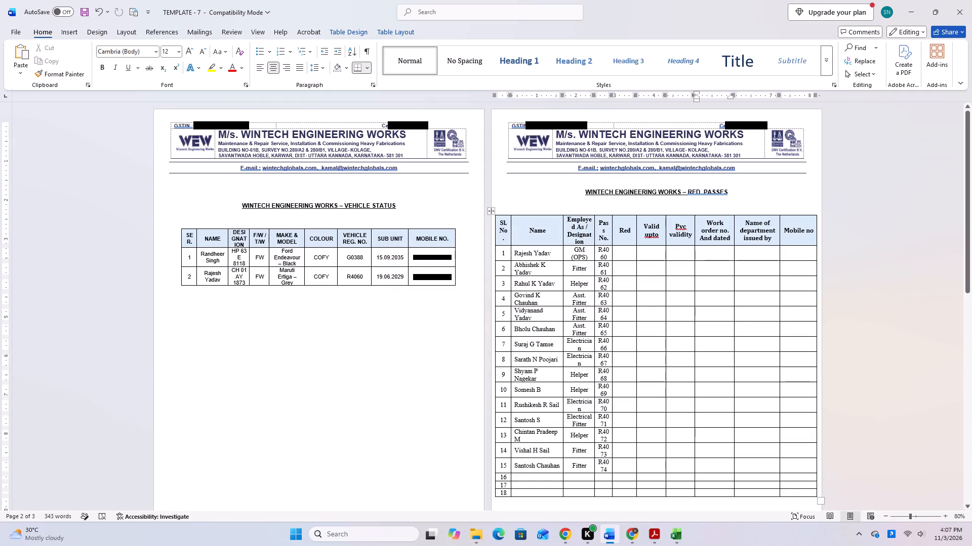
# Left-align the "Electrician" designation in row 7 of the Red passes table.
pyautogui.click(567, 339)
pyautogui.press('BackSpace')
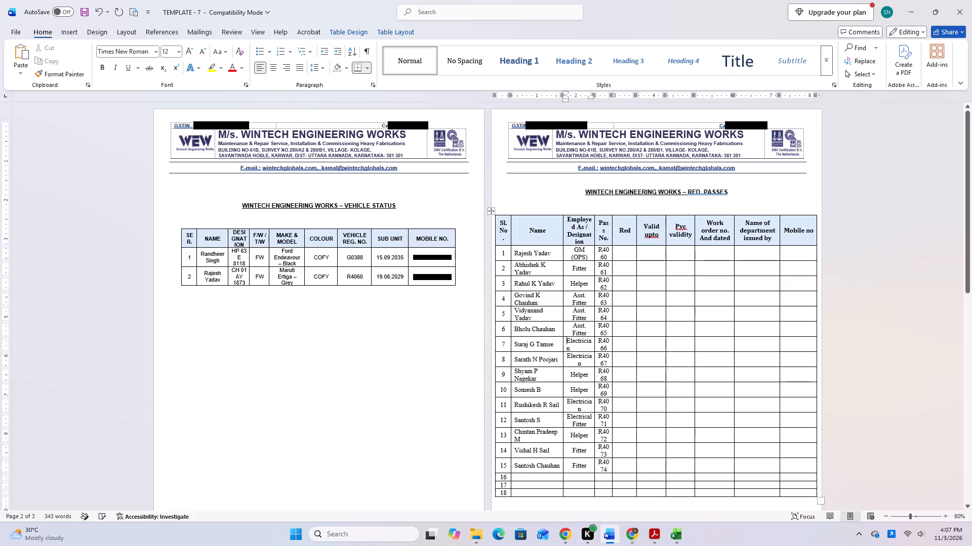
pyautogui.press('BackSpace')
pyautogui.press('BackSpace')
pyautogui.press('BackSpace')
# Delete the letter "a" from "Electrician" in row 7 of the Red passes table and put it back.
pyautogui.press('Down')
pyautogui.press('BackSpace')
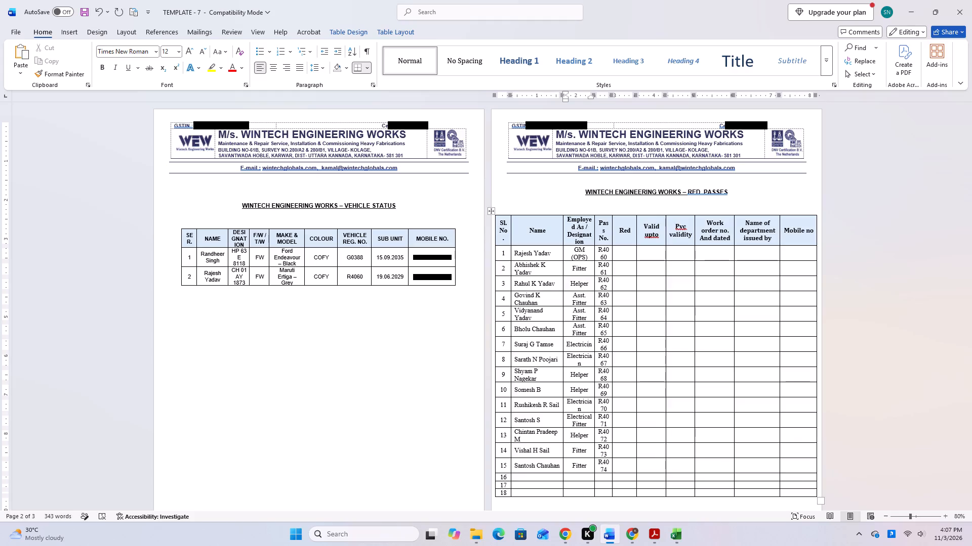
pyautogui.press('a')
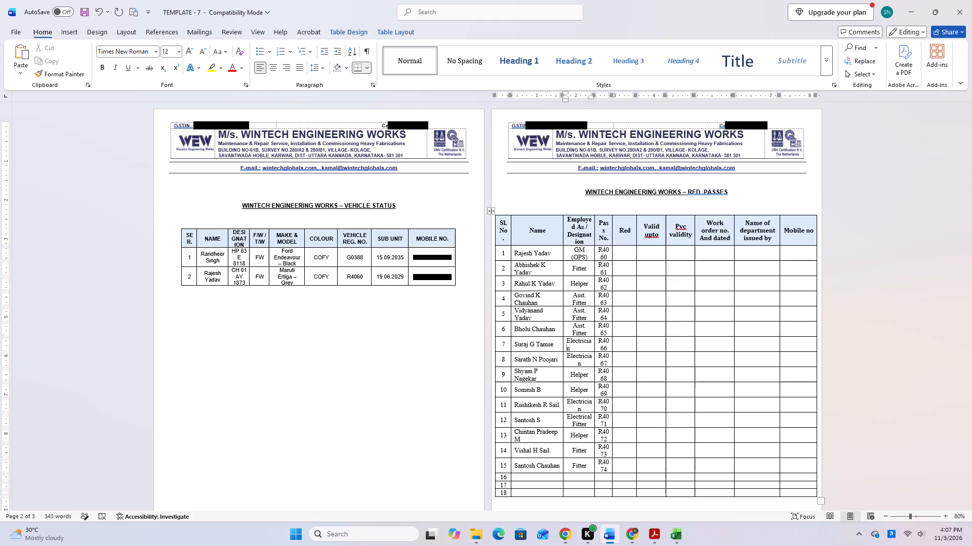
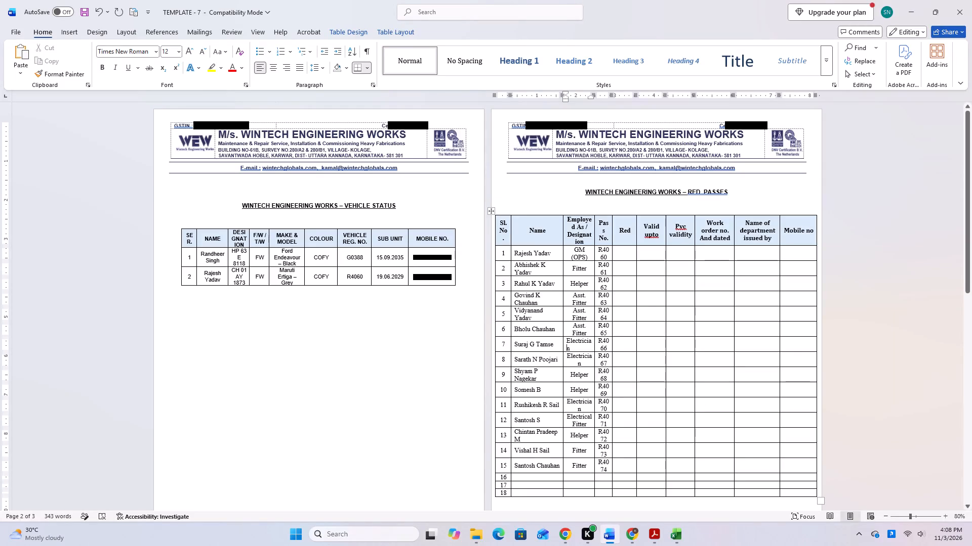
# Set the text of the whole Red passes table to Arial, size 11.
pyautogui.moveTo(499, 222); pyautogui.dragTo(822, 492)
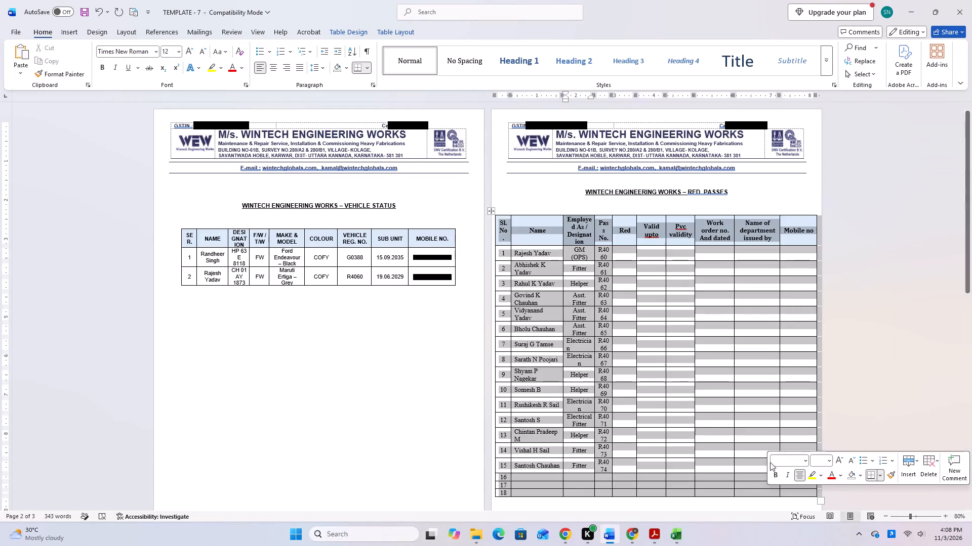
pyautogui.click(154, 50)
pyautogui.click(135, 126)
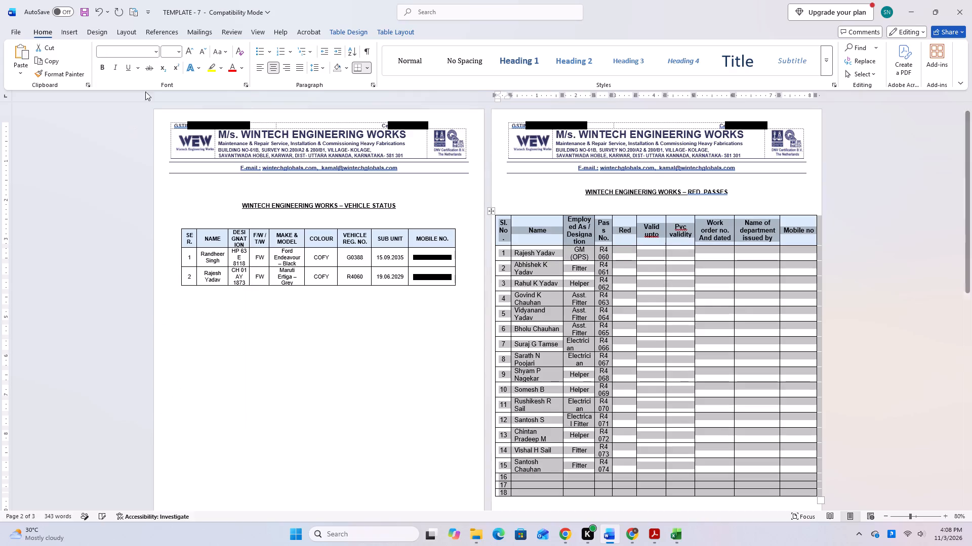
pyautogui.click(178, 52)
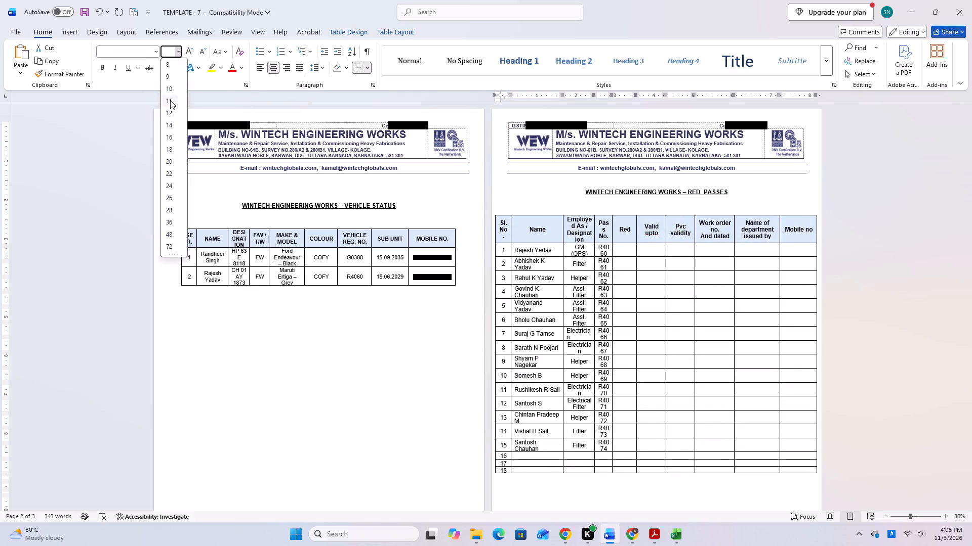
pyautogui.click(170, 100)
pyautogui.click(630, 381)
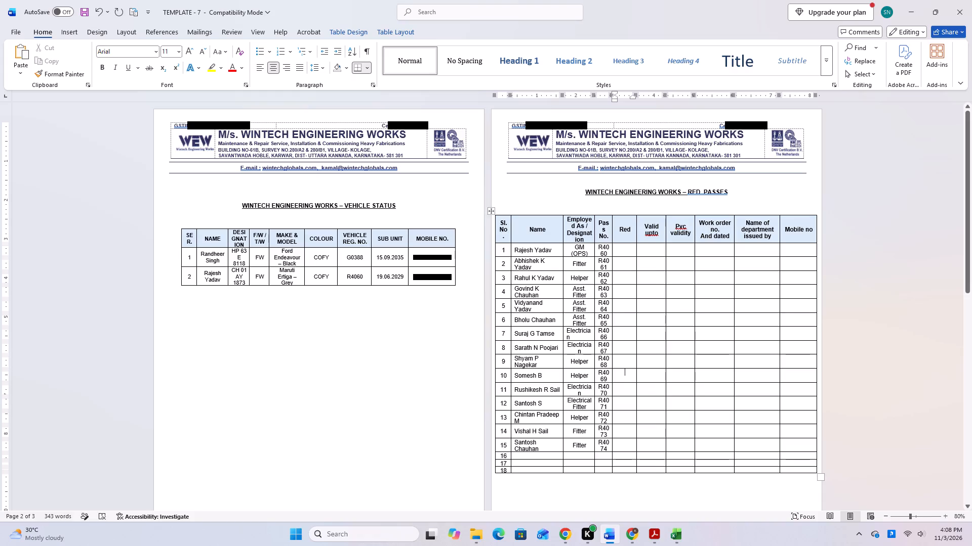
# Widen the Pass No., Employed As / Designation and Red columns of the Red passes table, keeping "Electrician" and "Red" on single lines.
pyautogui.moveTo(611, 227); pyautogui.dragTo(617, 235)
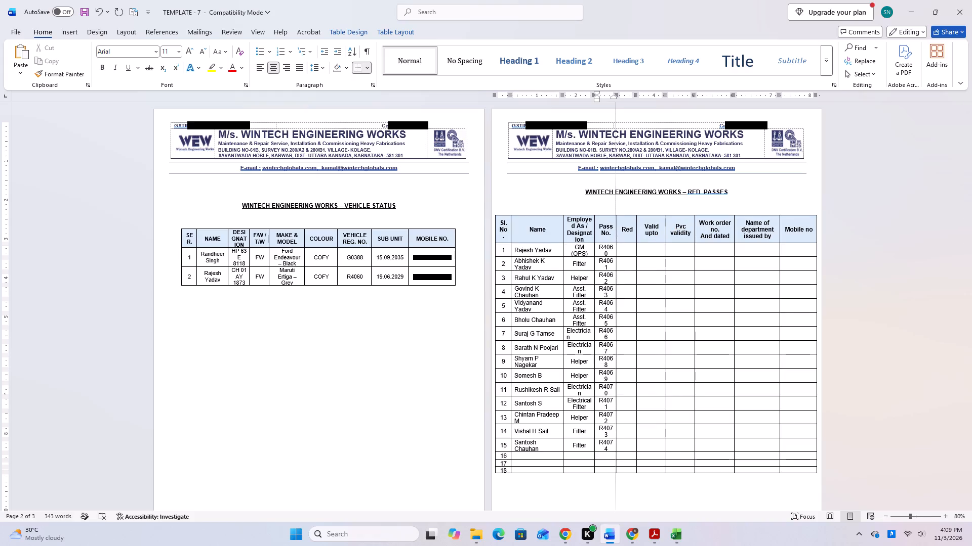
pyautogui.moveTo(617, 235); pyautogui.dragTo(619, 237)
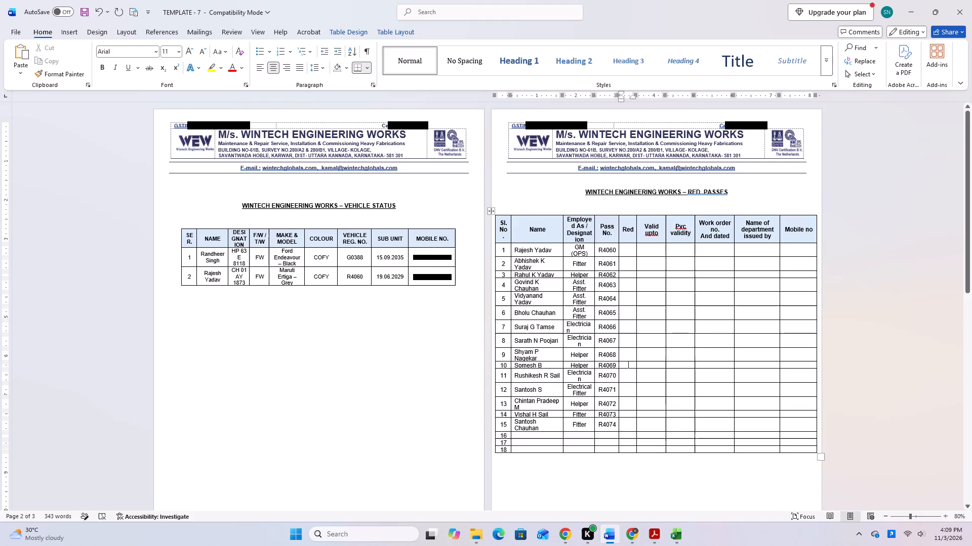
pyautogui.click(594, 236)
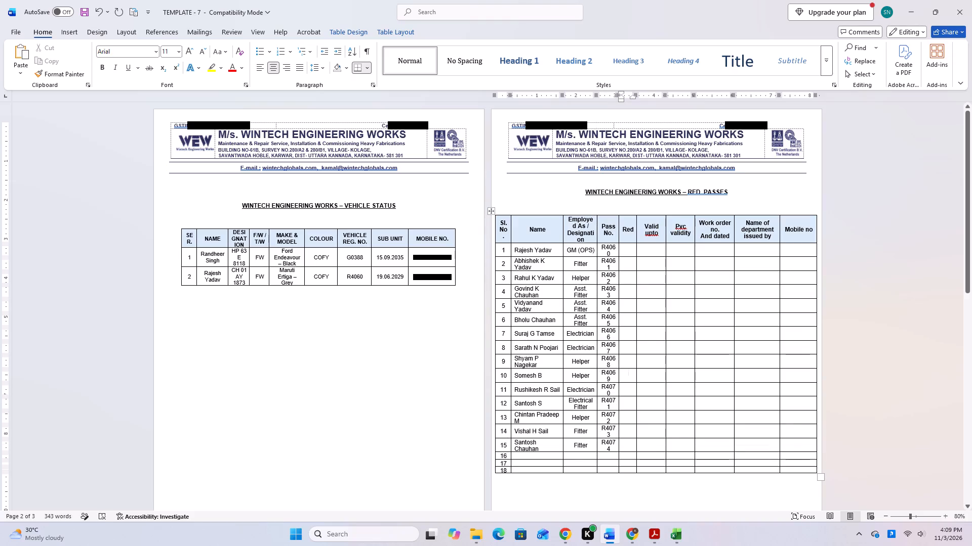
pyautogui.moveTo(635, 235); pyautogui.dragTo(636, 238)
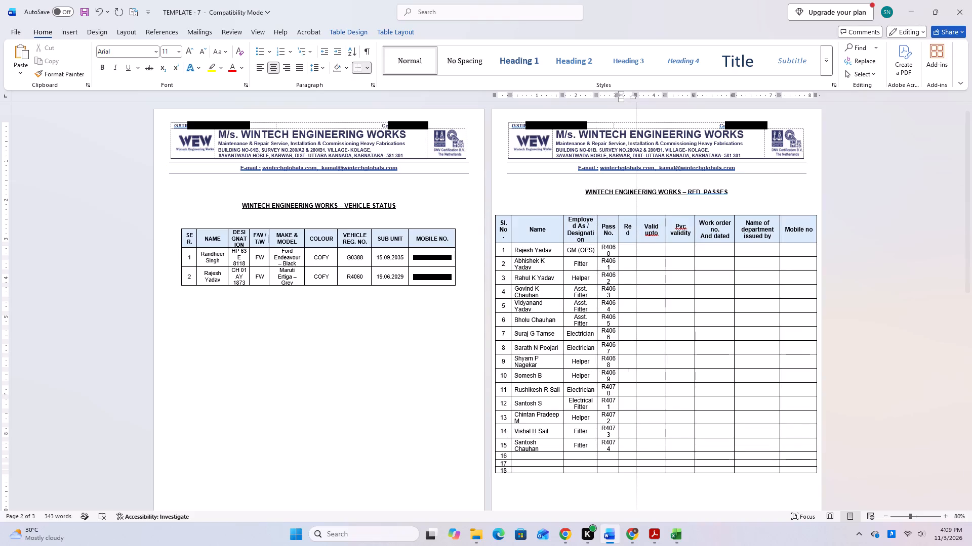
pyautogui.moveTo(636, 238); pyautogui.dragTo(641, 236)
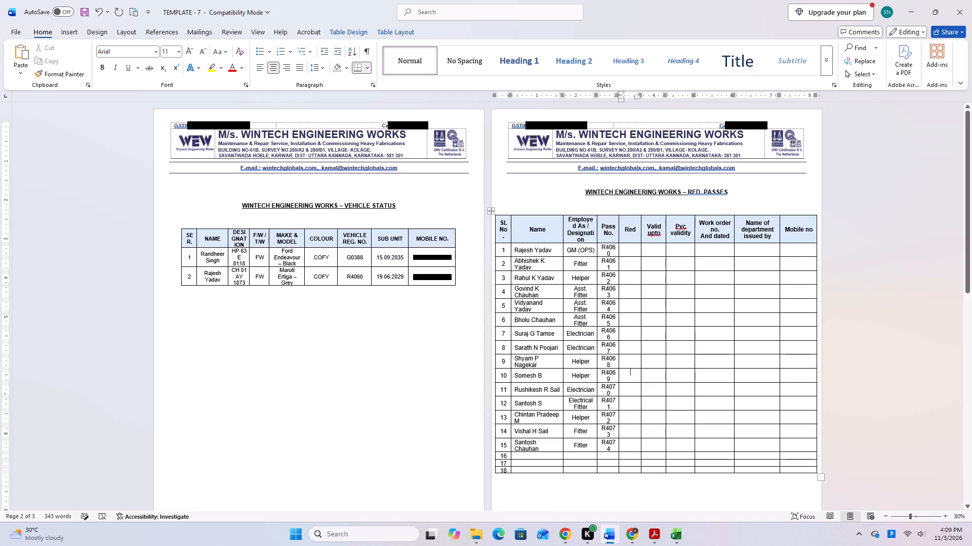
# Break the names in rows 11, 13 and 8 of the Red passes table onto two lines without leading spaces.
pyautogui.click(549, 390)
pyautogui.press('Return')
pyautogui.press('Delete')
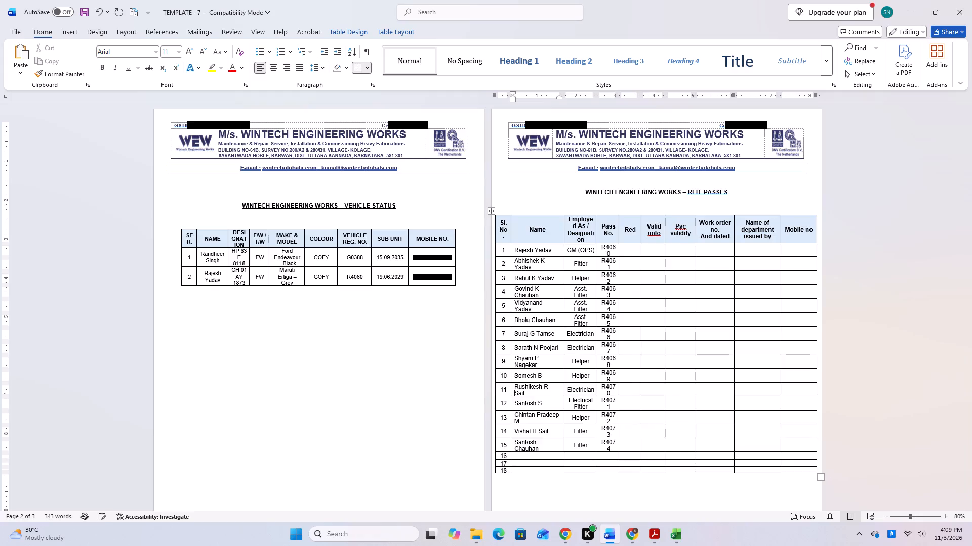
pyautogui.click(535, 414)
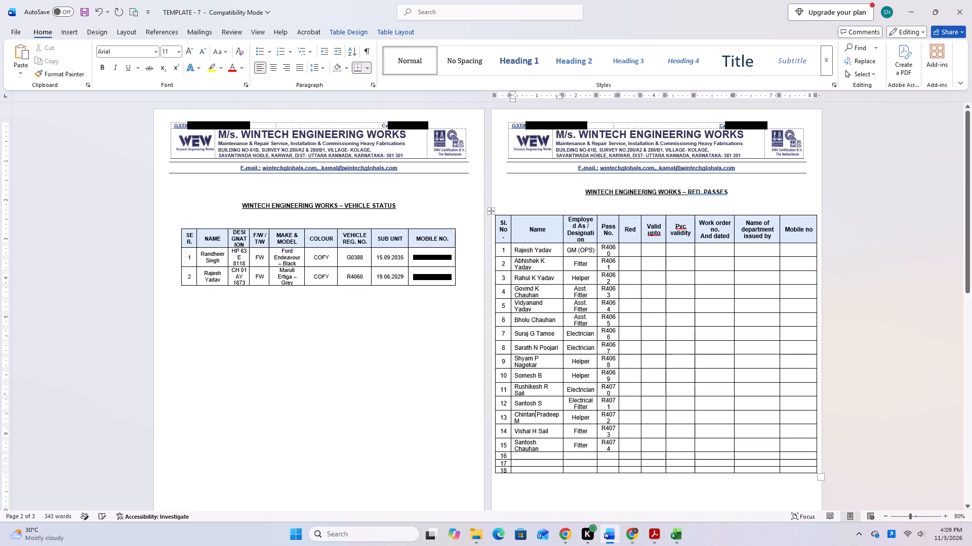
pyautogui.press('Return')
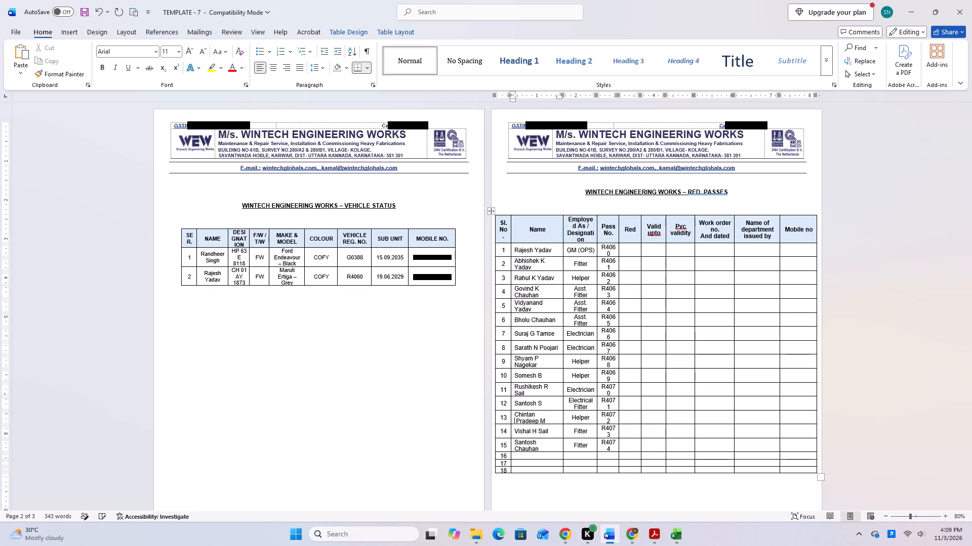
pyautogui.press('Delete')
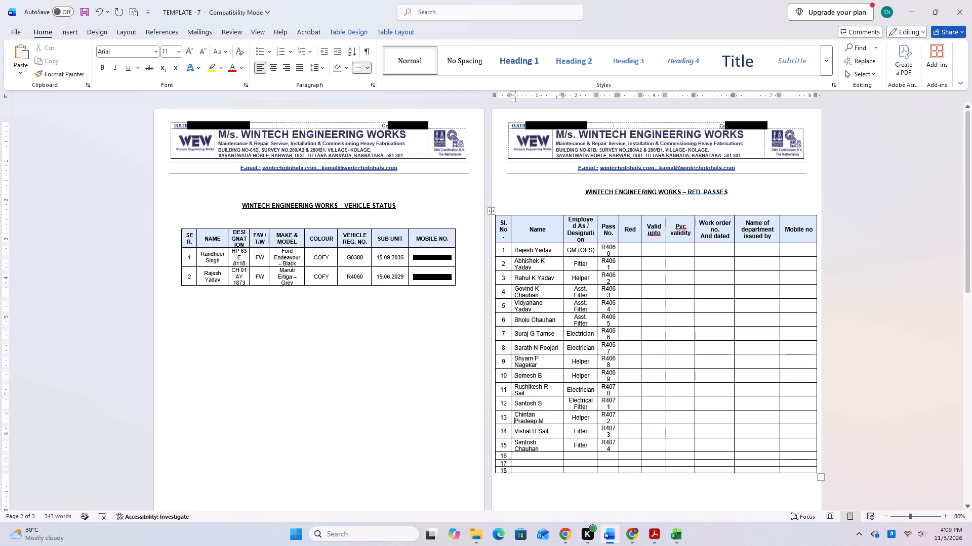
pyautogui.click(538, 350)
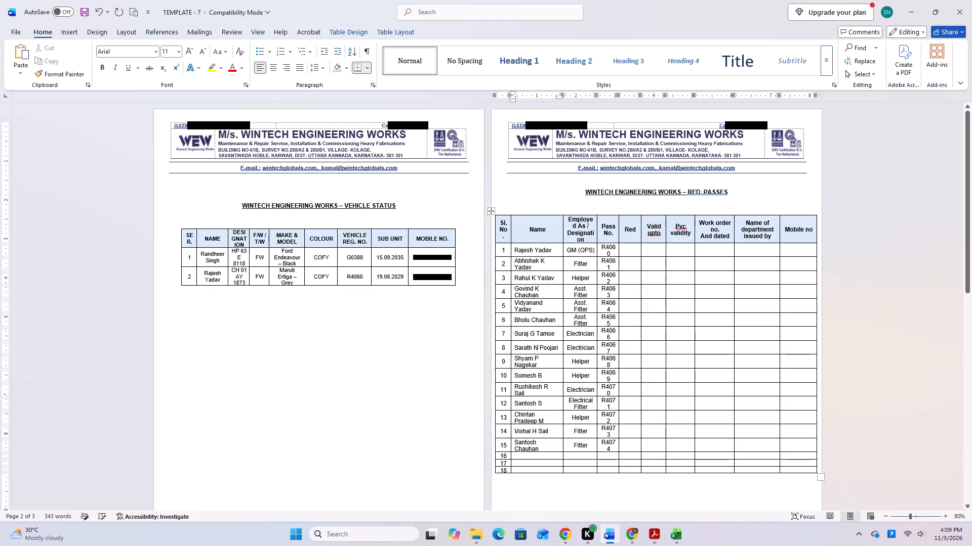
pyautogui.press('Return')
pyautogui.press('Delete')
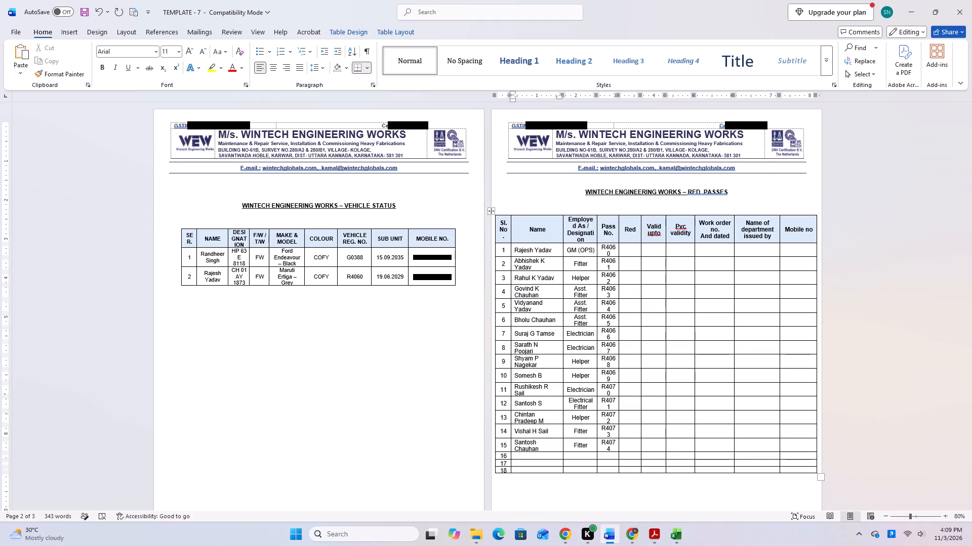
# Break the names in rows 7, 6, 3 and 1 of the Red passes table onto two lines before the surname.
pyautogui.click(535, 335)
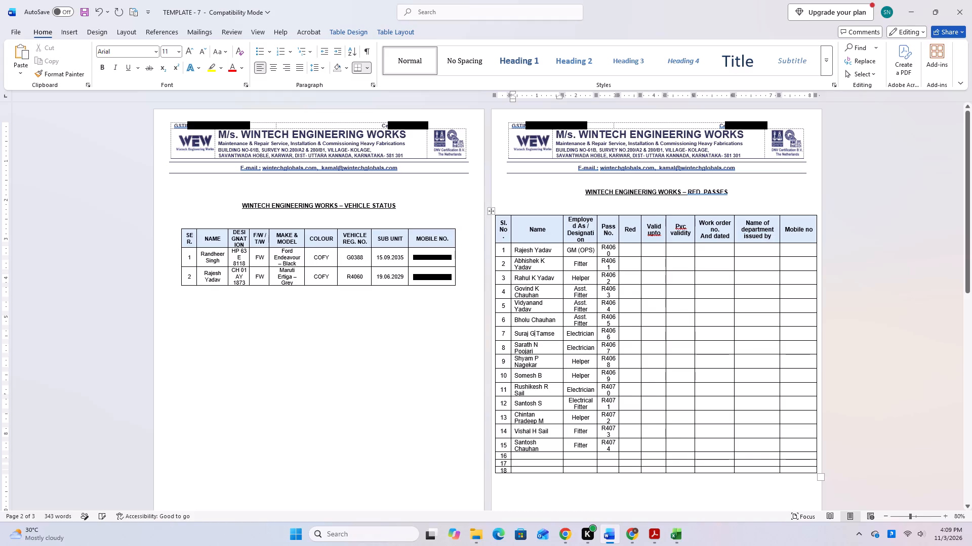
pyautogui.press('Return')
pyautogui.press('Delete')
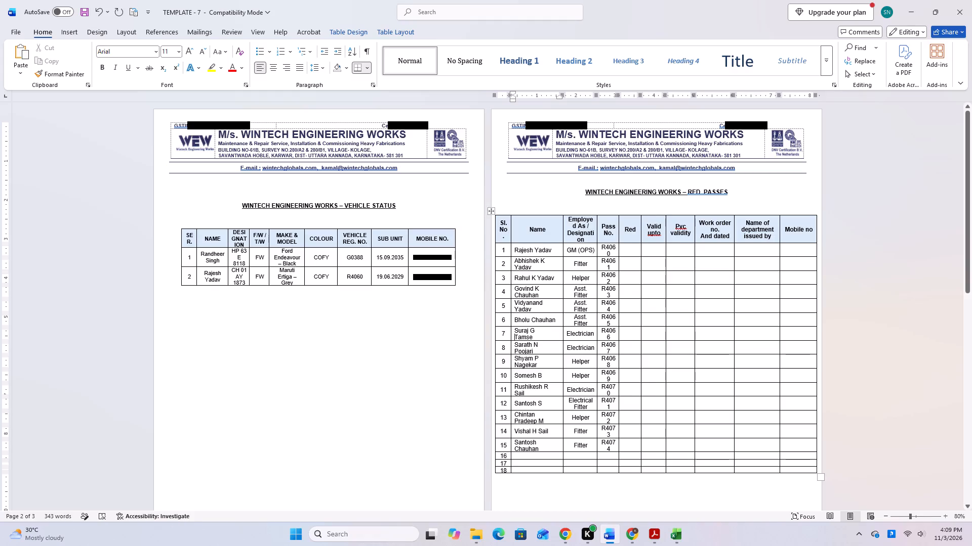
pyautogui.click(533, 318)
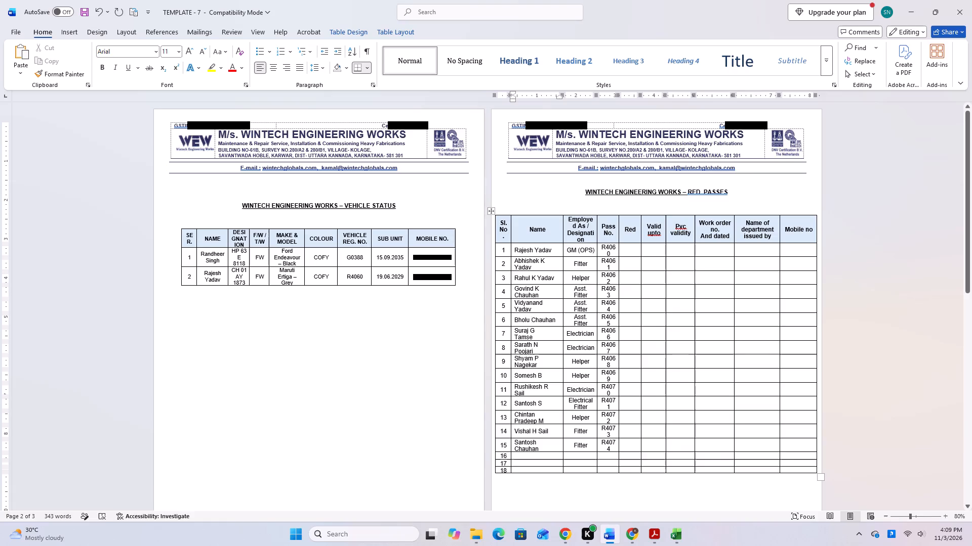
pyautogui.press('Return')
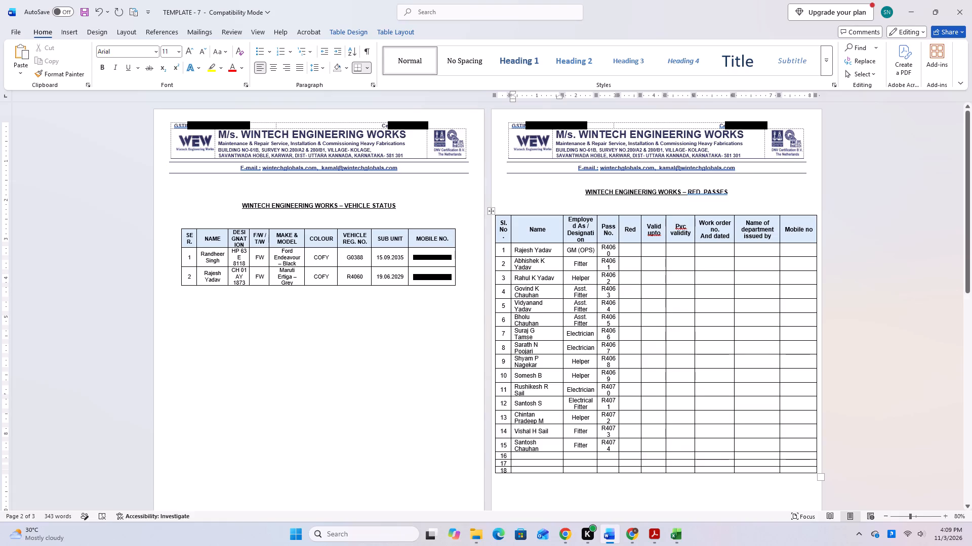
pyautogui.click(537, 278)
pyautogui.press('Return')
pyautogui.click(534, 249)
pyautogui.press('Return')
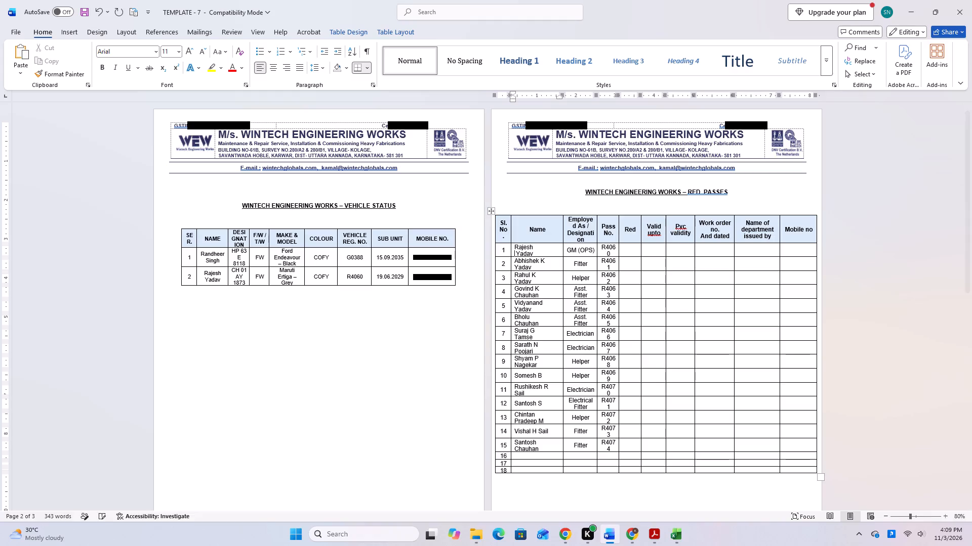
pyautogui.press('Delete')
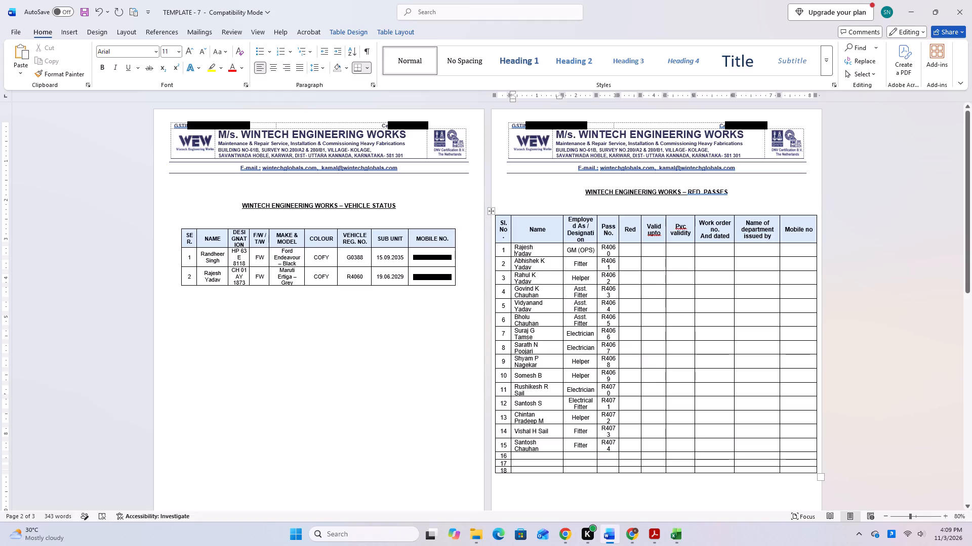
# Narrow the Name column of the Red passes table, giving the space to the Employed As / Designation column.
pyautogui.moveTo(562, 347); pyautogui.dragTo(555, 358)
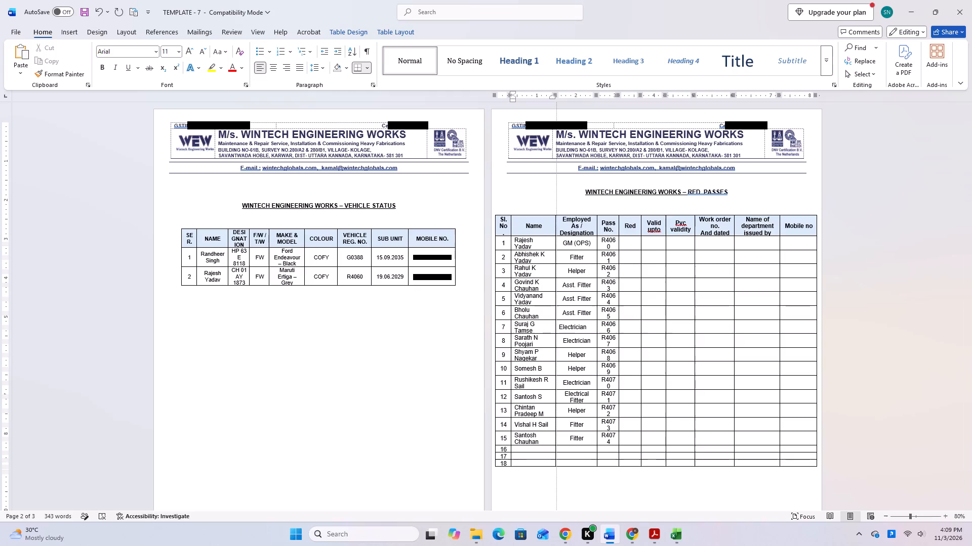
pyautogui.moveTo(555, 358); pyautogui.dragTo(551, 361)
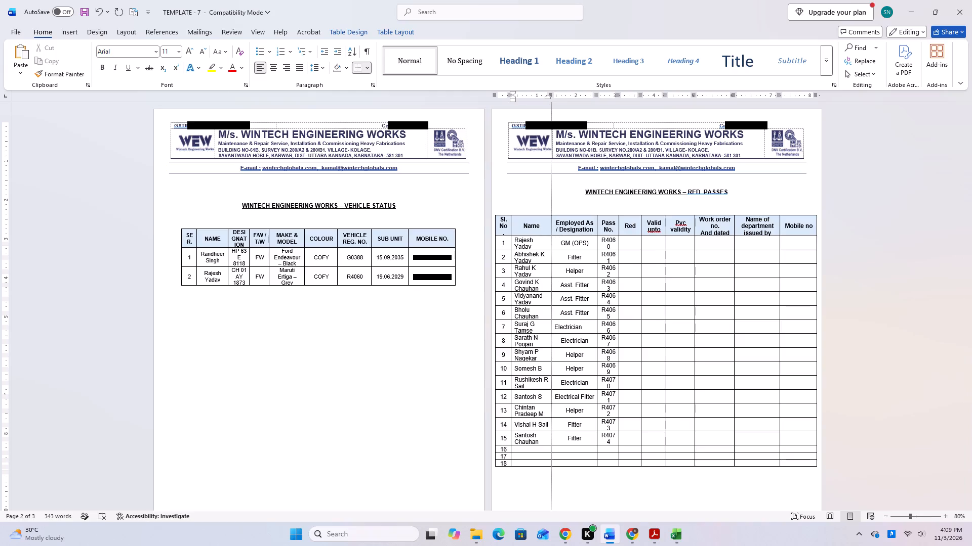
pyautogui.moveTo(551, 361); pyautogui.dragTo(554, 361)
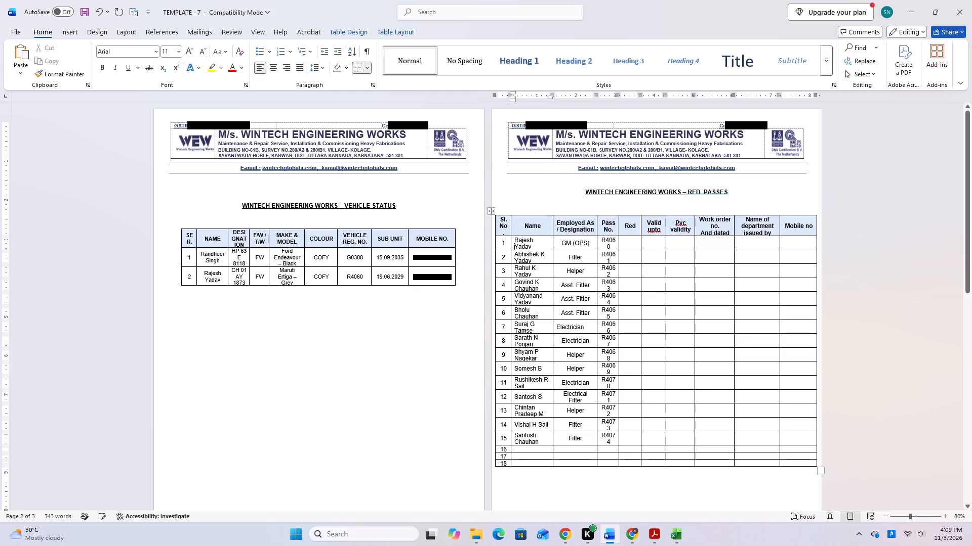
# Narrow the Employed As / Designation and Pass No. columns, keeping each pass number on one line and giving the freed space to Red.
pyautogui.moveTo(596, 313); pyautogui.dragTo(592, 315)
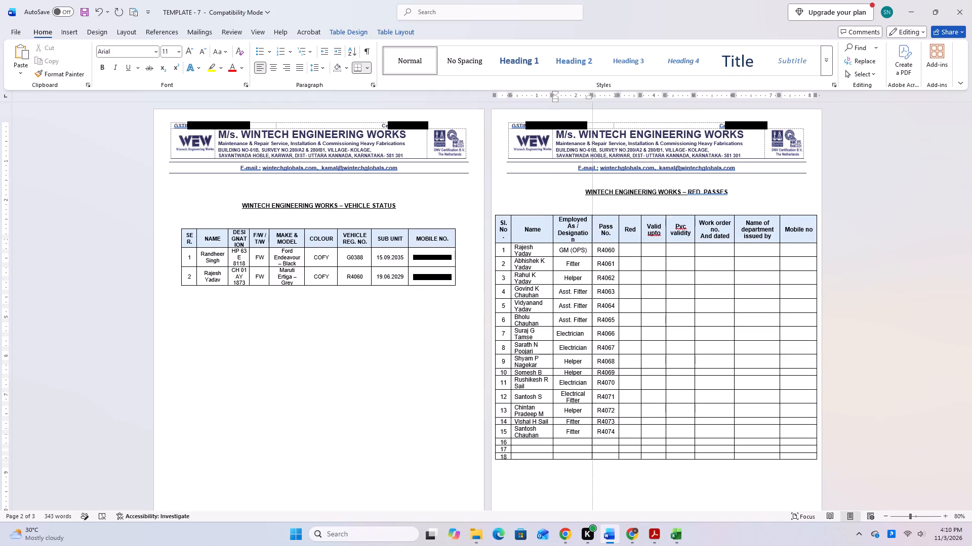
pyautogui.moveTo(592, 315); pyautogui.dragTo(587, 320)
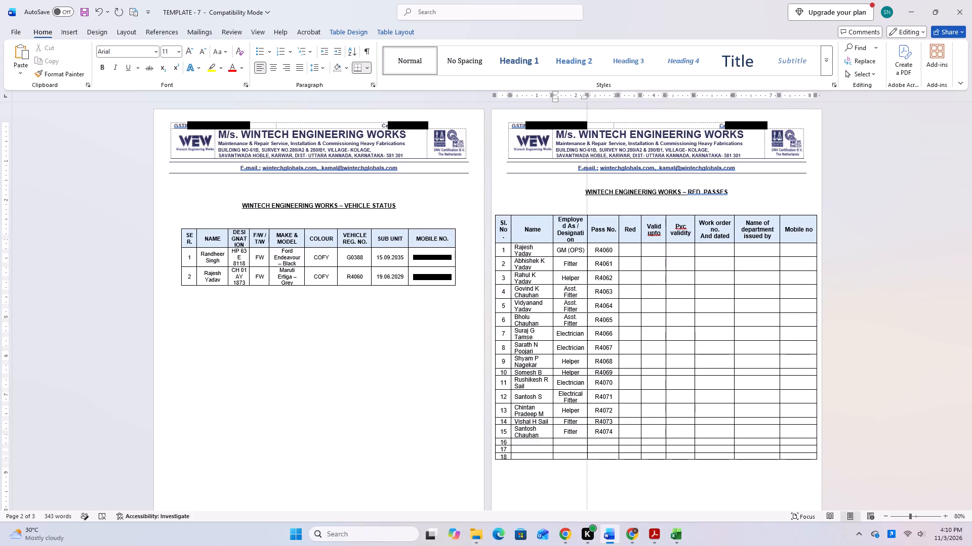
pyautogui.moveTo(587, 320); pyautogui.dragTo(588, 320)
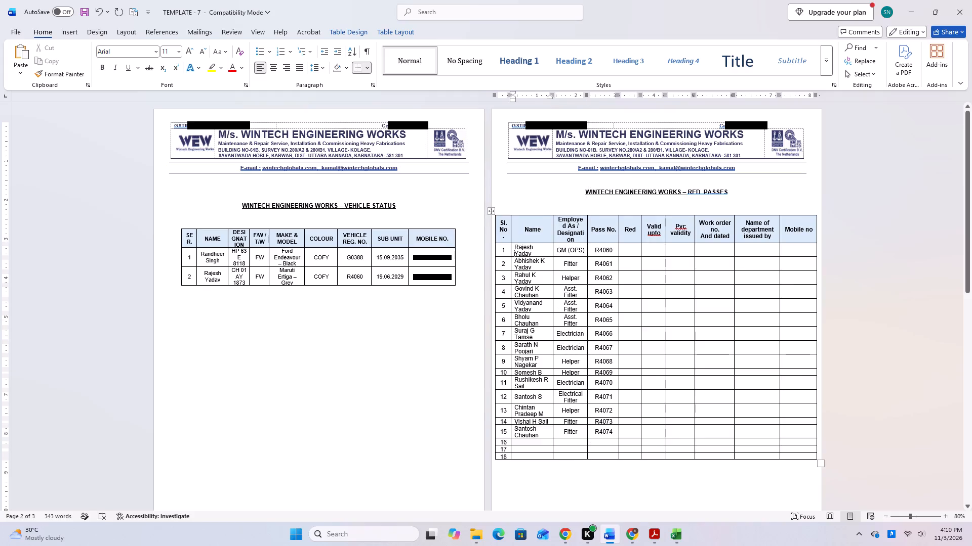
pyautogui.moveTo(618, 284); pyautogui.dragTo(612, 289)
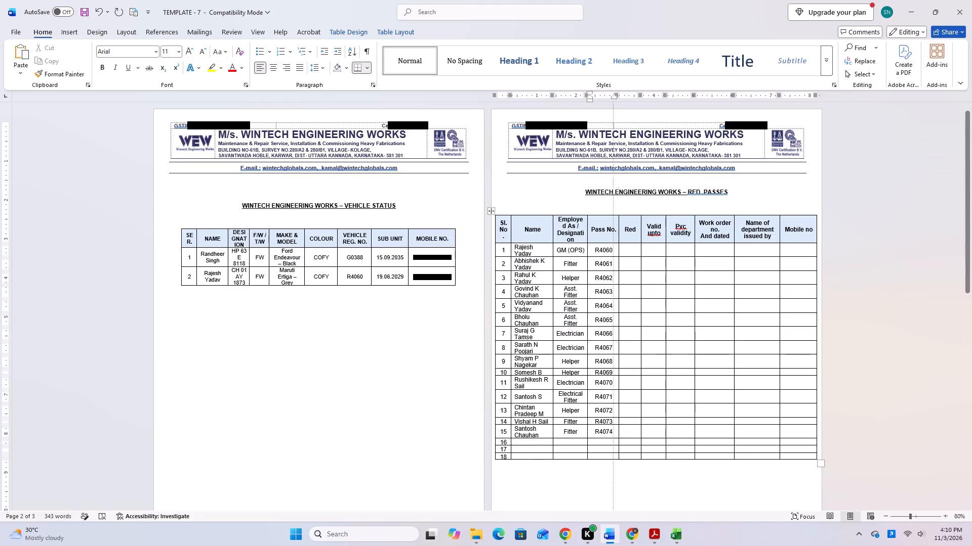
pyautogui.moveTo(612, 289); pyautogui.dragTo(611, 291)
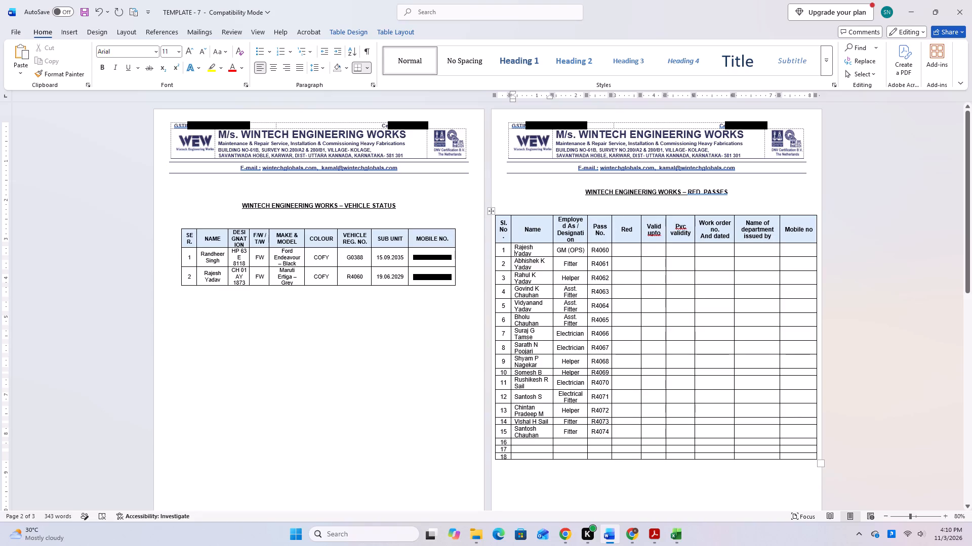
# Break the name in row 14 of the Red passes table onto two lines before the surname.
pyautogui.click(539, 424)
pyautogui.press('Return')
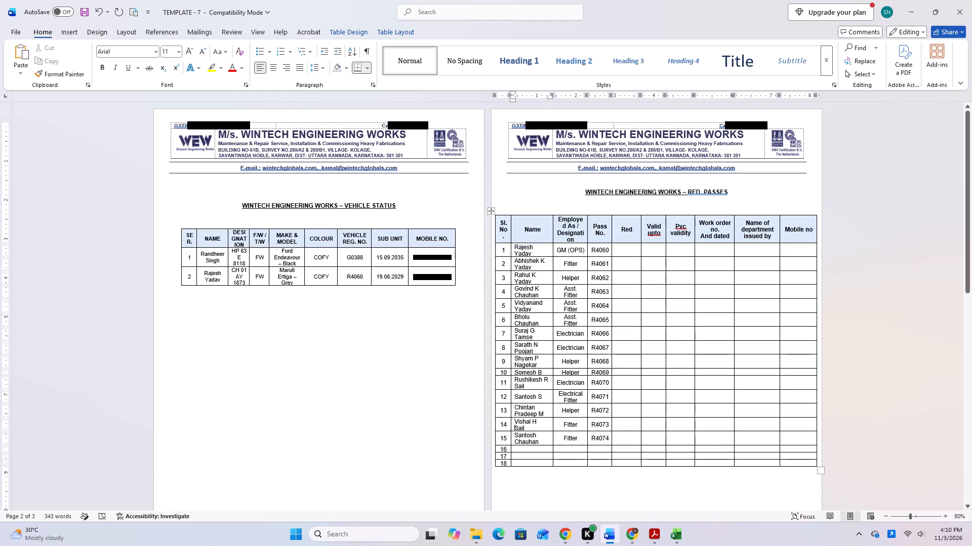
# Narrow the Name column of the Red passes table slightly, giving the space to the Employed As / Designation column.
pyautogui.moveTo(552, 373); pyautogui.dragTo(551, 376)
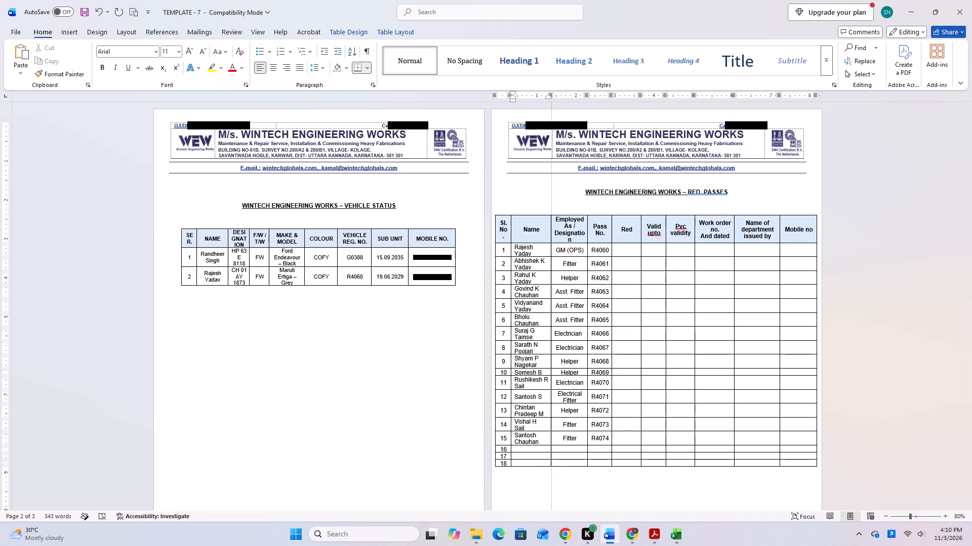
pyautogui.moveTo(551, 376); pyautogui.dragTo(549, 379)
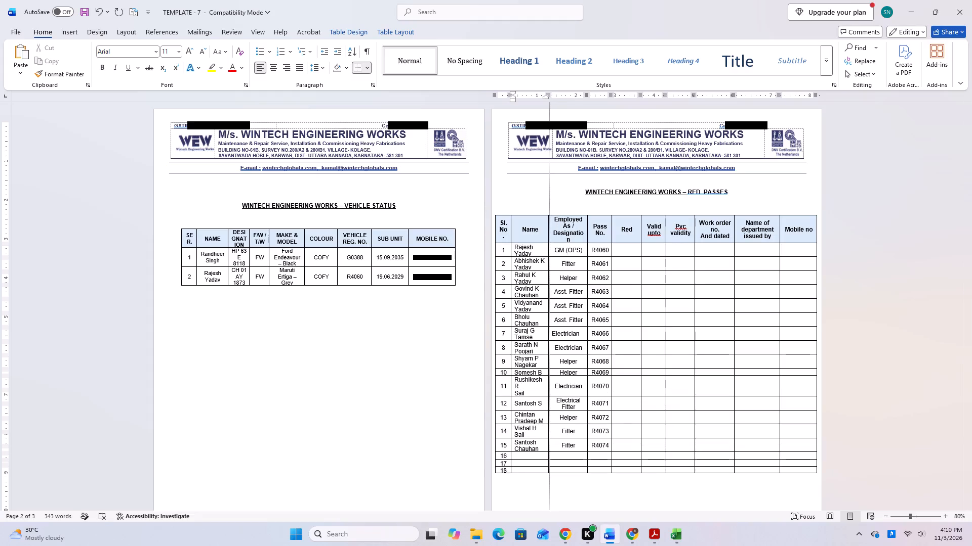
pyautogui.moveTo(549, 379); pyautogui.dragTo(545, 385)
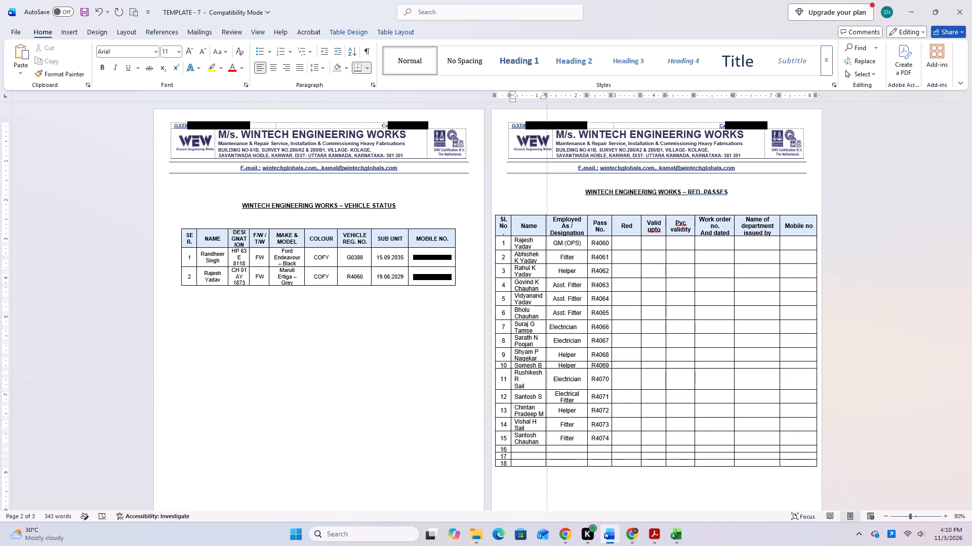
pyautogui.moveTo(545, 385); pyautogui.dragTo(544, 385)
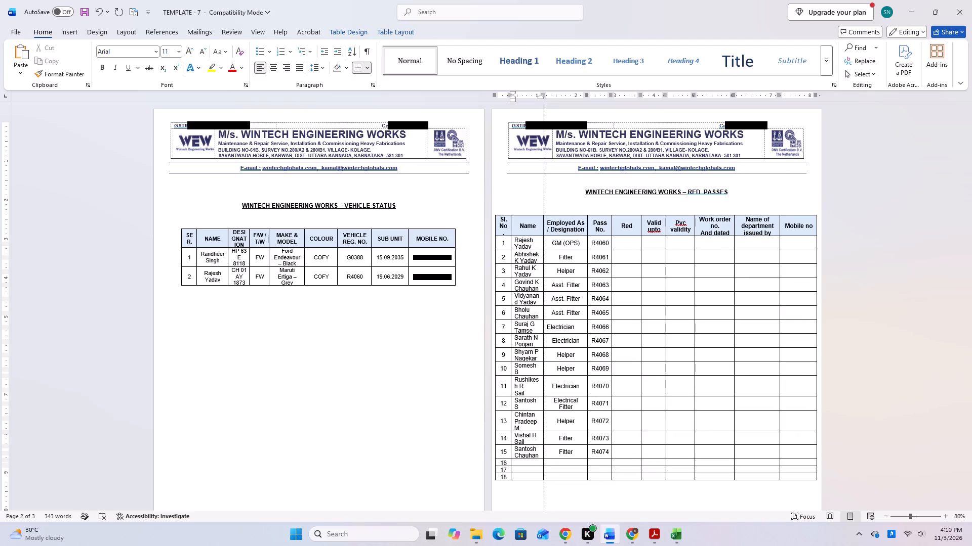
pyautogui.moveTo(544, 385); pyautogui.dragTo(554, 385)
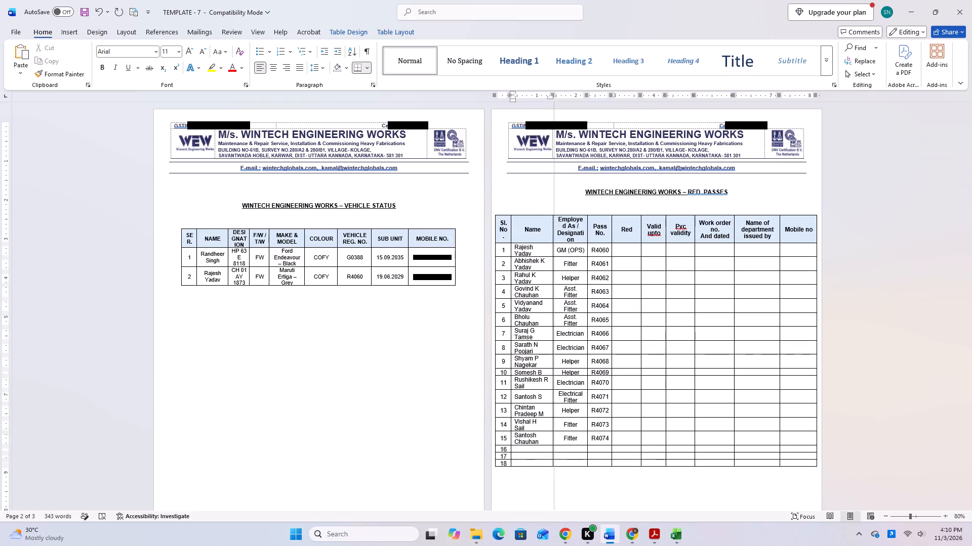
pyautogui.moveTo(554, 385); pyautogui.dragTo(547, 388)
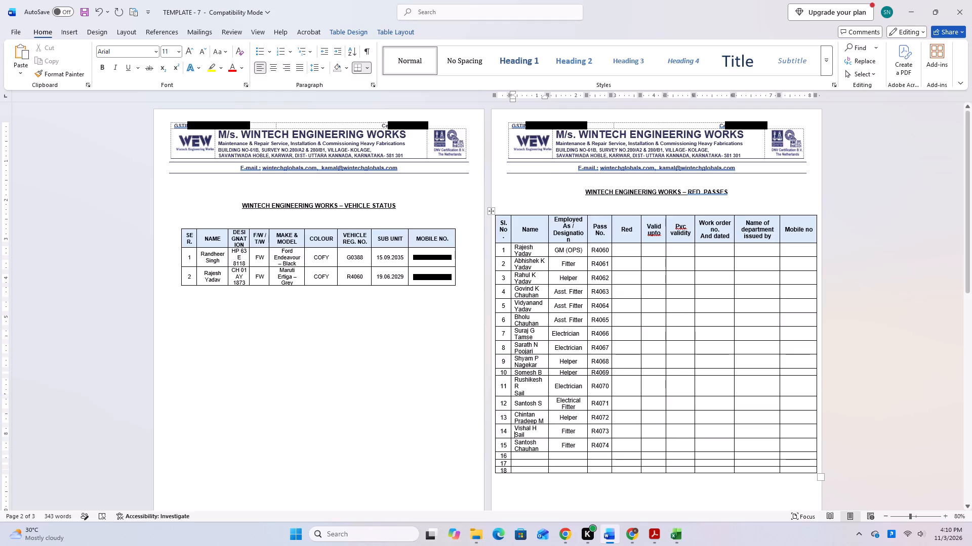
# Narrow the Employed As / Designation and Pass No. columns further, keeping each pass number on one line and giving the freed space to Red.
pyautogui.click(587, 346)
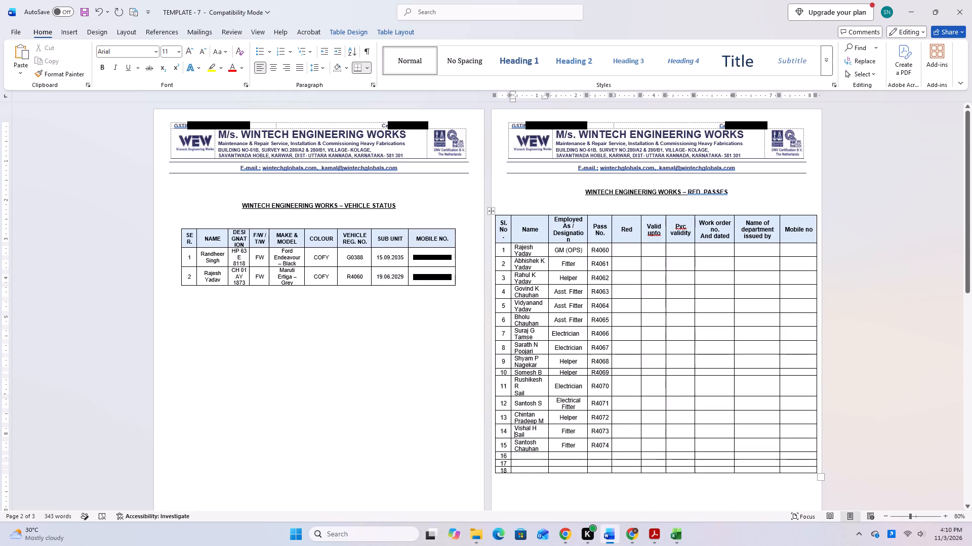
pyautogui.moveTo(587, 348); pyautogui.dragTo(584, 351)
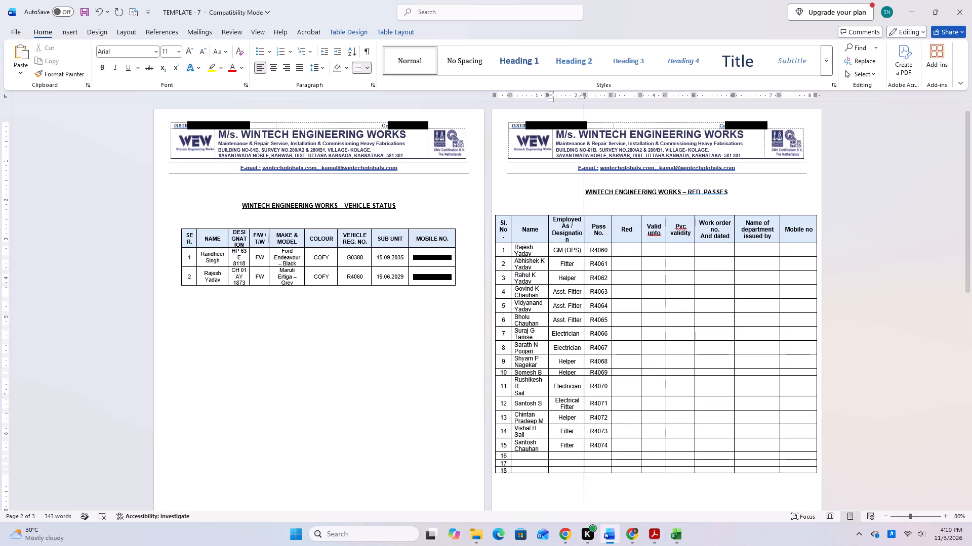
pyautogui.moveTo(584, 351); pyautogui.dragTo(582, 352)
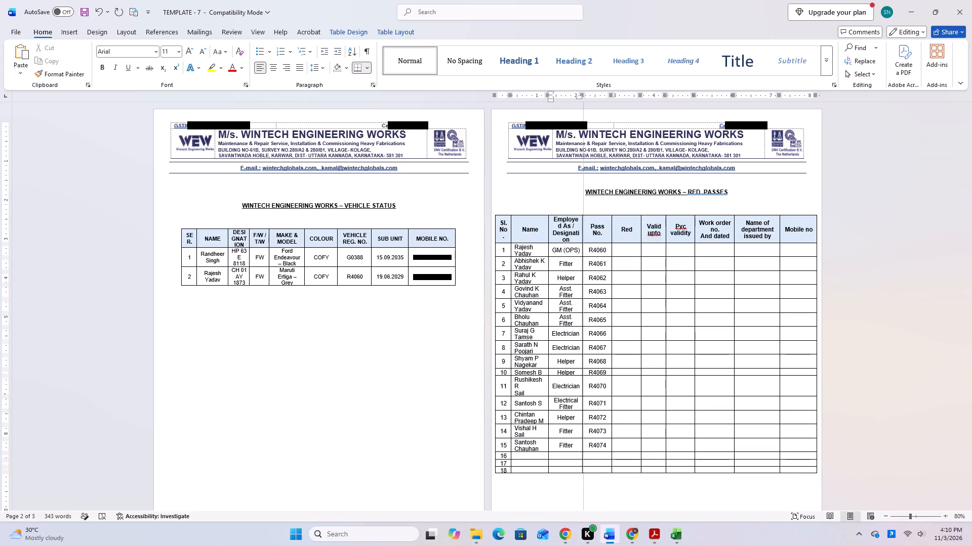
pyautogui.moveTo(582, 352); pyautogui.dragTo(579, 354)
pyautogui.moveTo(579, 354); pyautogui.dragTo(582, 352)
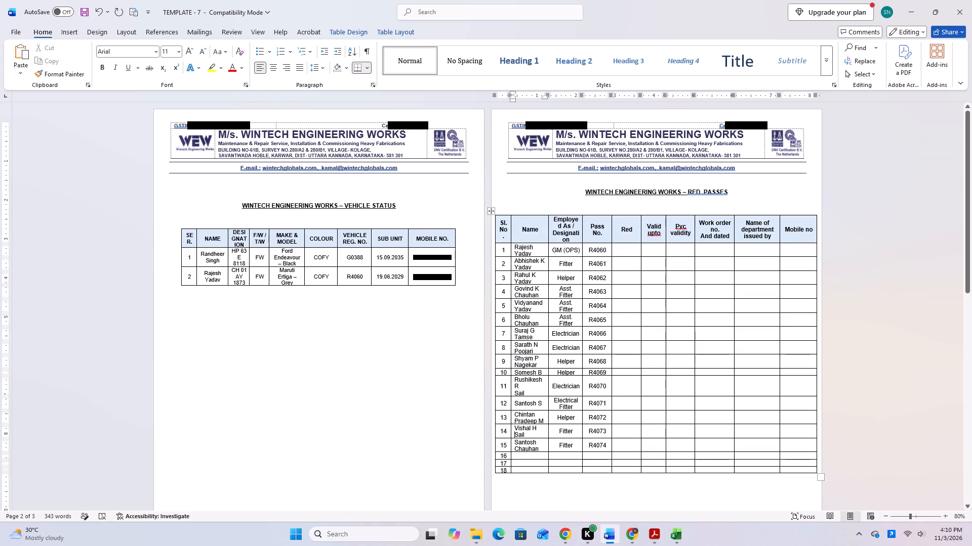
pyautogui.moveTo(610, 335); pyautogui.dragTo(604, 338)
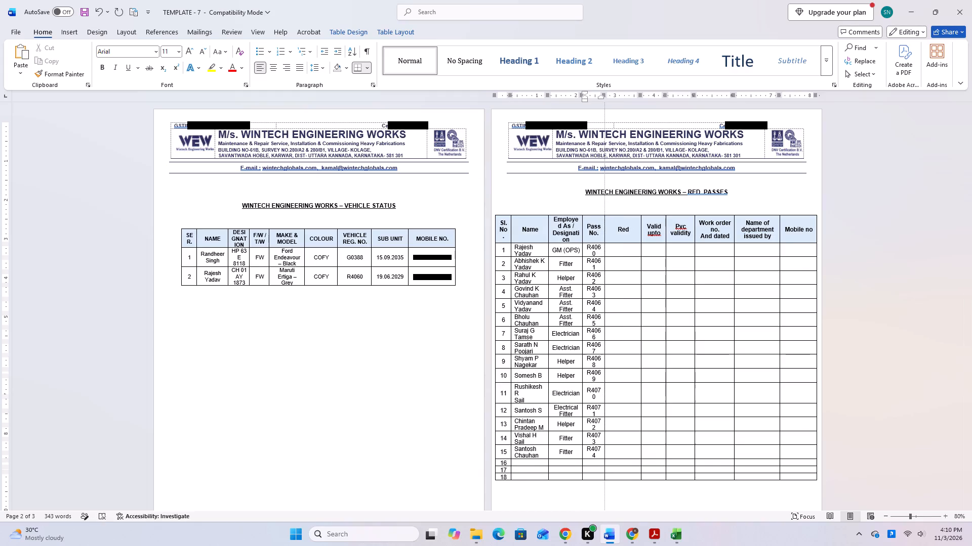
pyautogui.moveTo(604, 338); pyautogui.dragTo(605, 338)
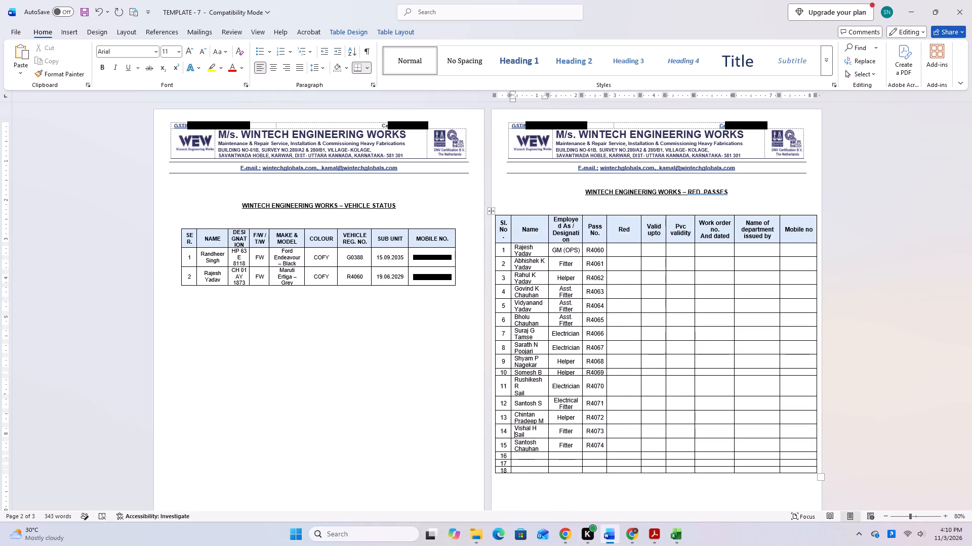
# Begin filling in the Red cell of row 1 in the Red passes table, starting with a space.
pyautogui.click(612, 253)
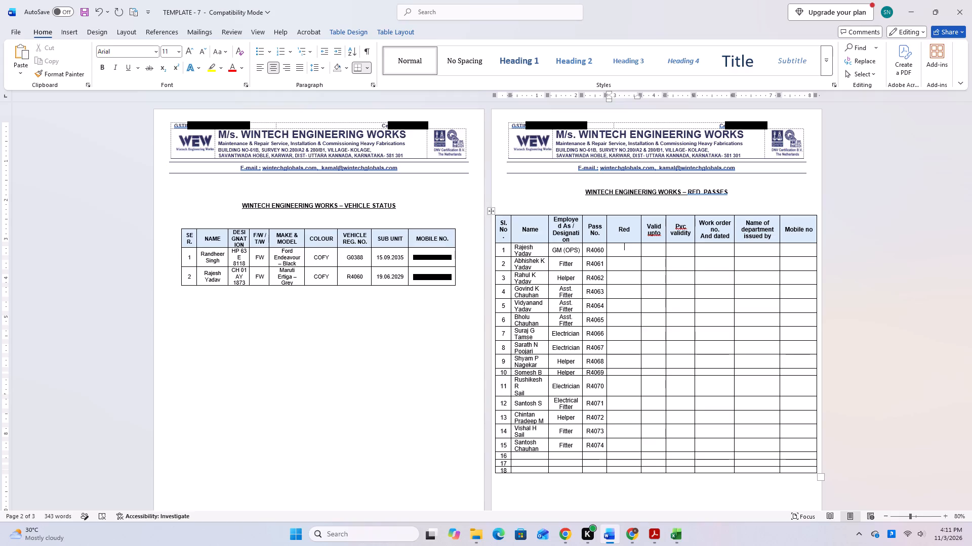
pyautogui.press('space')
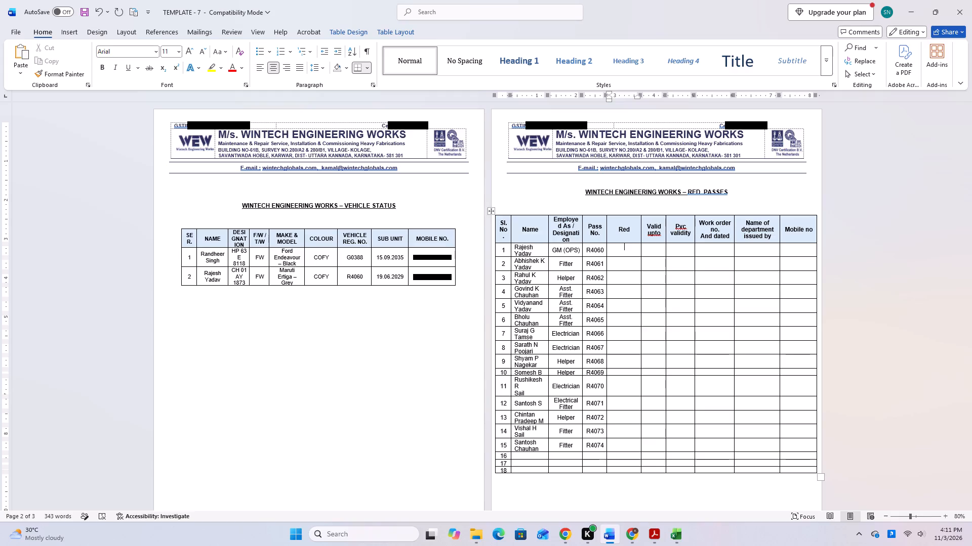
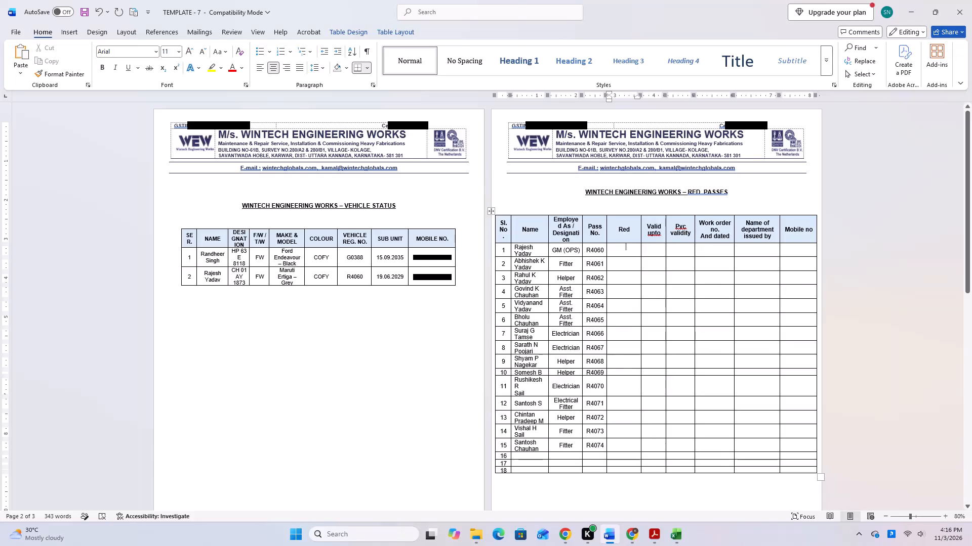
# Place the text cursor in the row 1 cell for work order number and date in the Red passes table.
pyautogui.click(705, 250)
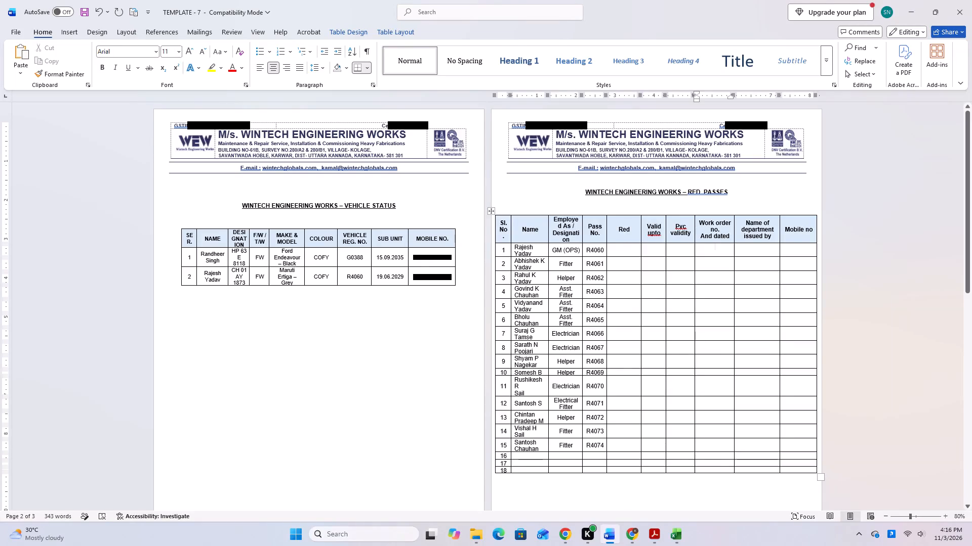
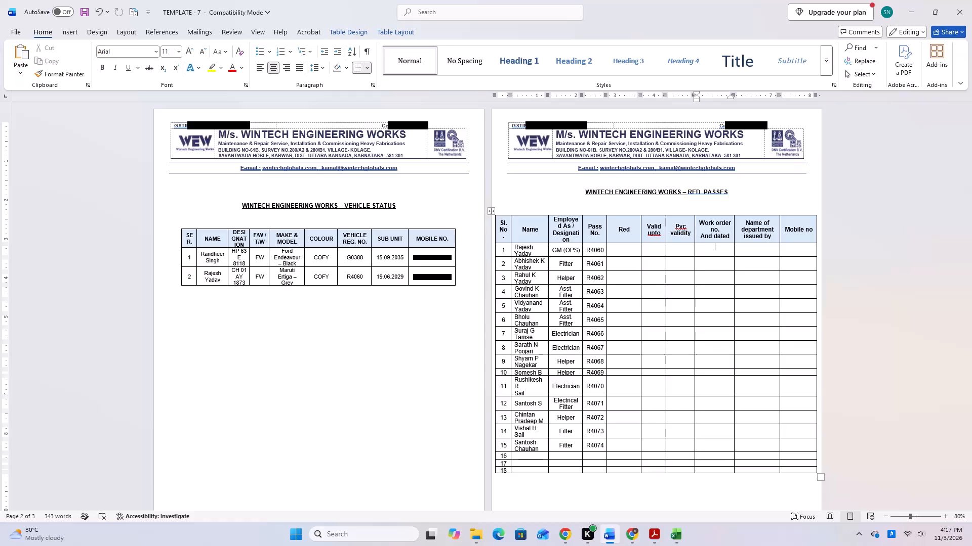
pyautogui.press('g')
pyautogui.press('e')
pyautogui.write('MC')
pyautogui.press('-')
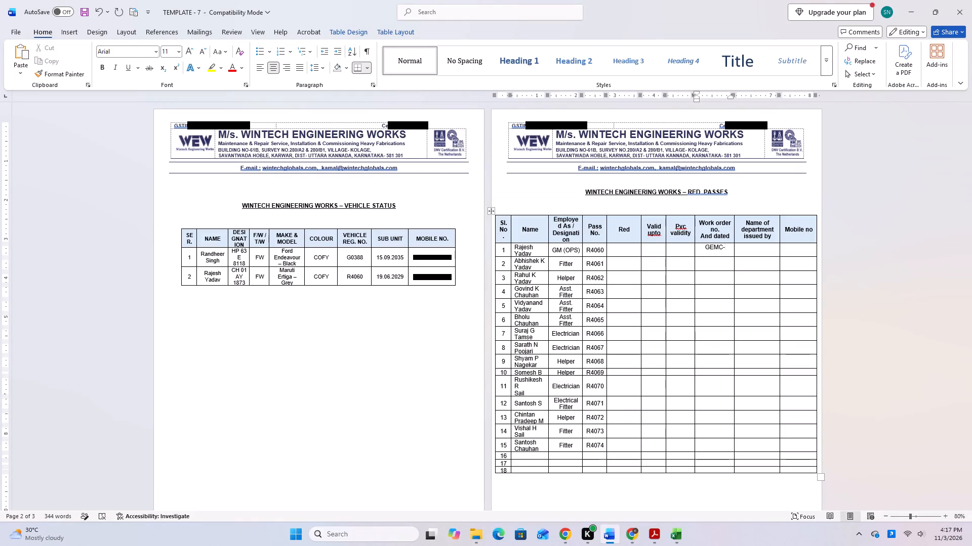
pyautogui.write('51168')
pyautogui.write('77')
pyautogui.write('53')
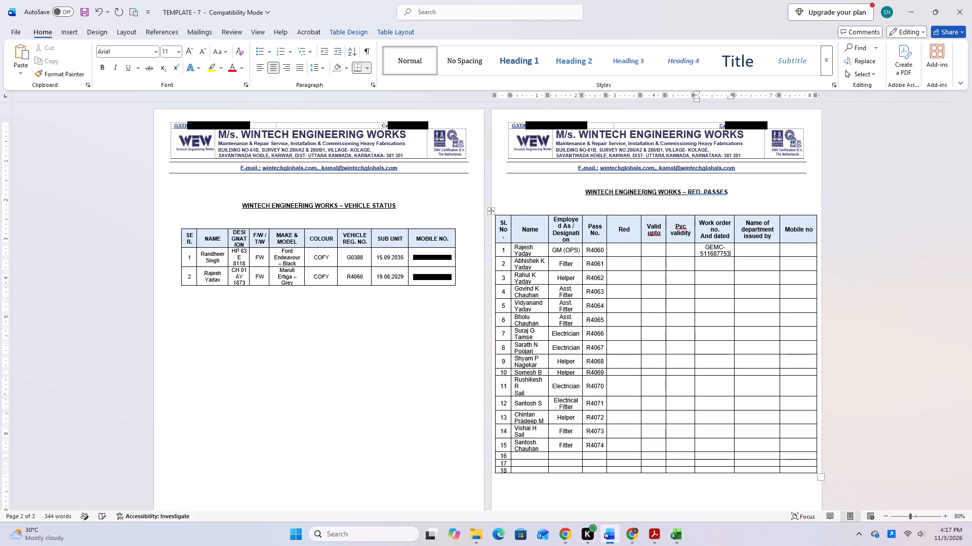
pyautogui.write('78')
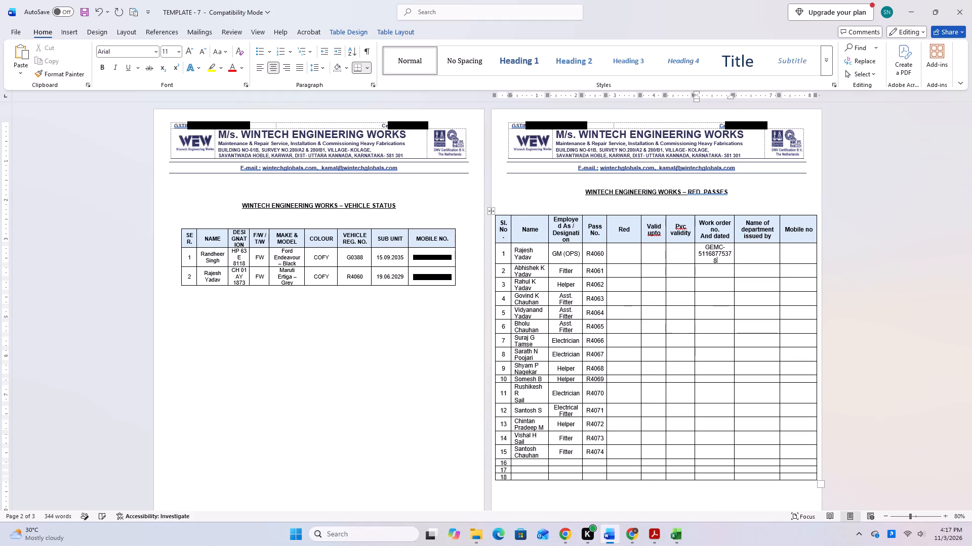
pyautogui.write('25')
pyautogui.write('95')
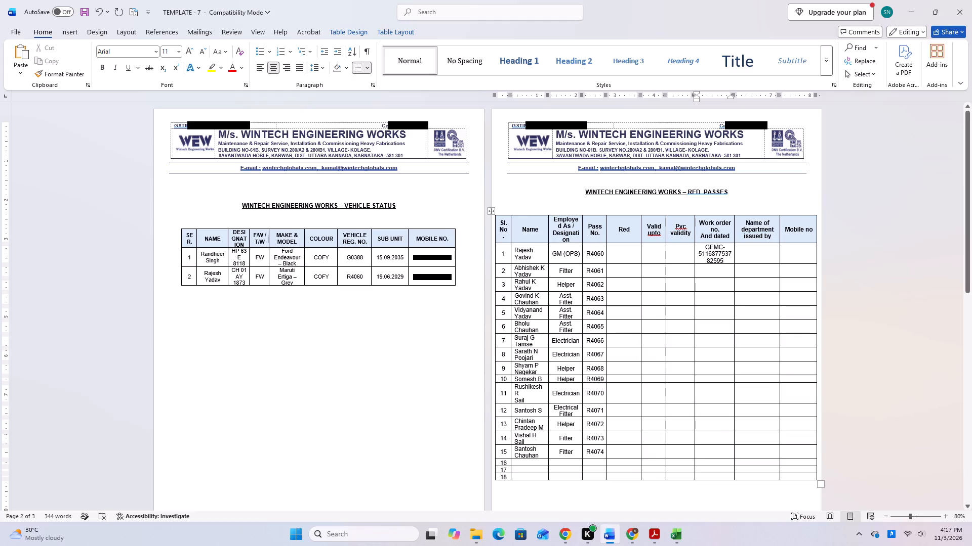
# Copy the row 1 work order number into the work order cells of rows 2 to 18 in the Red passes table.
pyautogui.moveTo(702, 246); pyautogui.dragTo(710, 252)
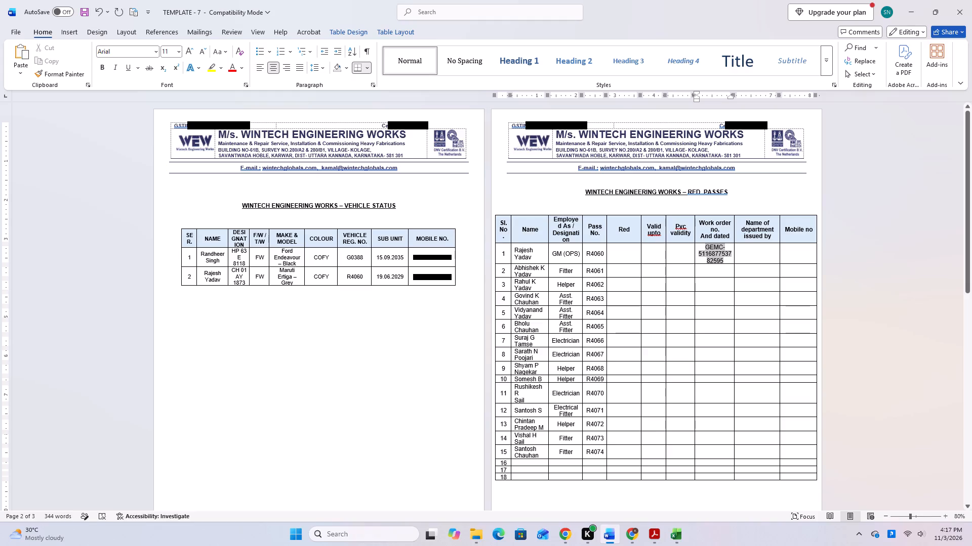
pyautogui.moveTo(710, 252); pyautogui.dragTo(712, 253)
pyautogui.rightClick(712, 253)
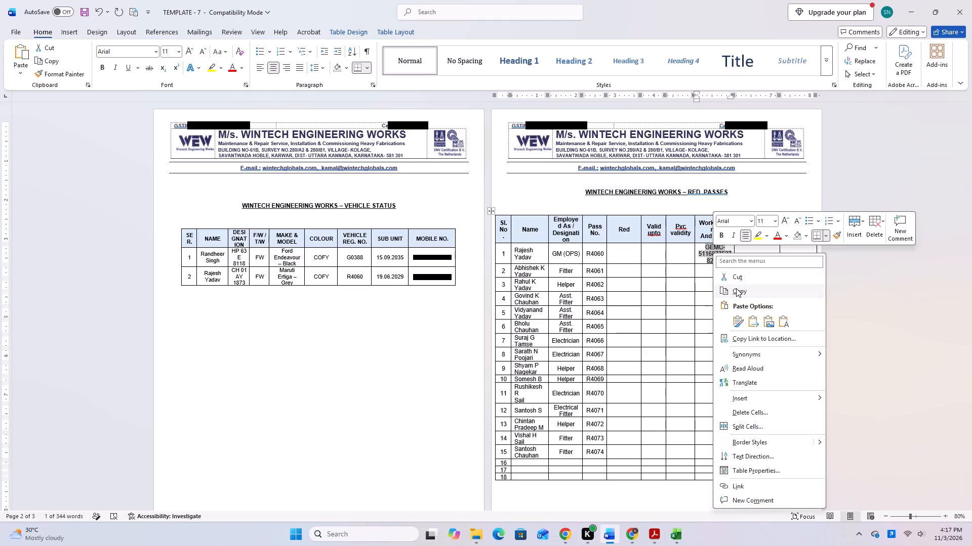
pyautogui.click(736, 288)
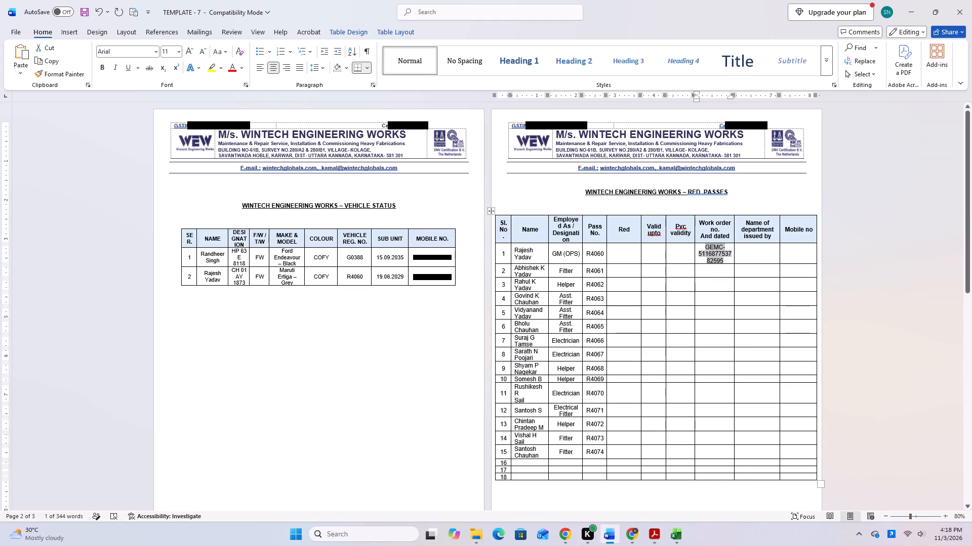
pyautogui.click(705, 271)
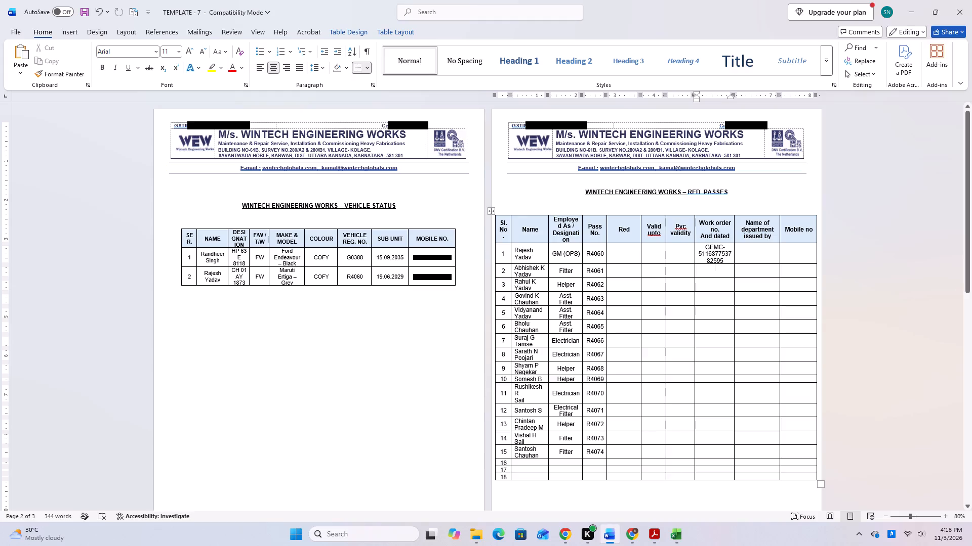
pyautogui.moveTo(712, 266); pyautogui.dragTo(708, 437)
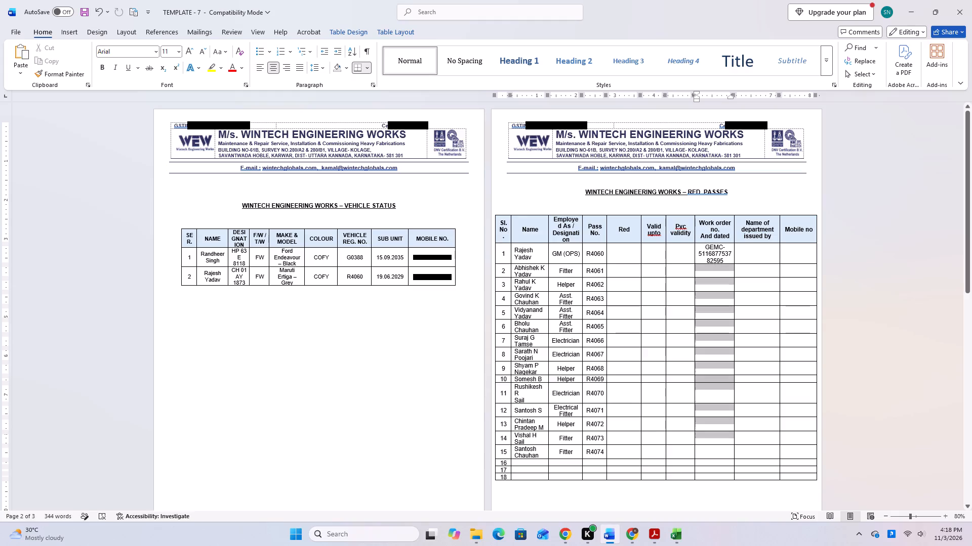
pyautogui.moveTo(708, 437); pyautogui.dragTo(707, 474)
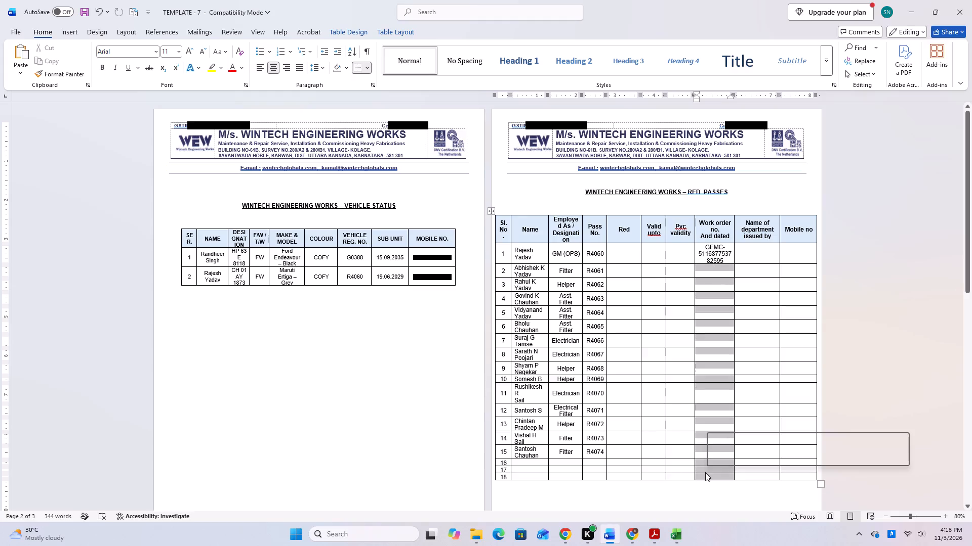
pyautogui.hotkey('ctrl', 'v')
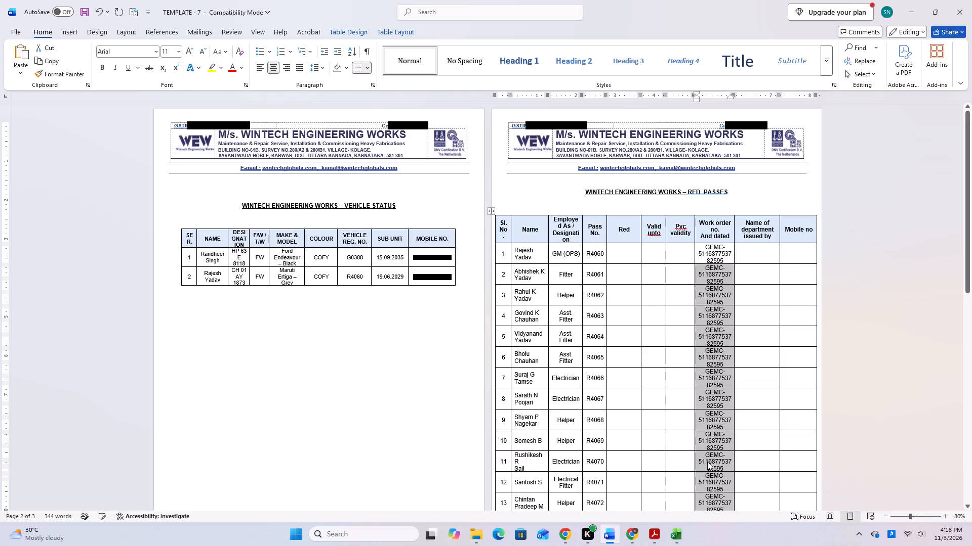
# Review the filled work order column and the layout of the Red passes table across its pages.
pyautogui.scroll(-5, 699, 309)
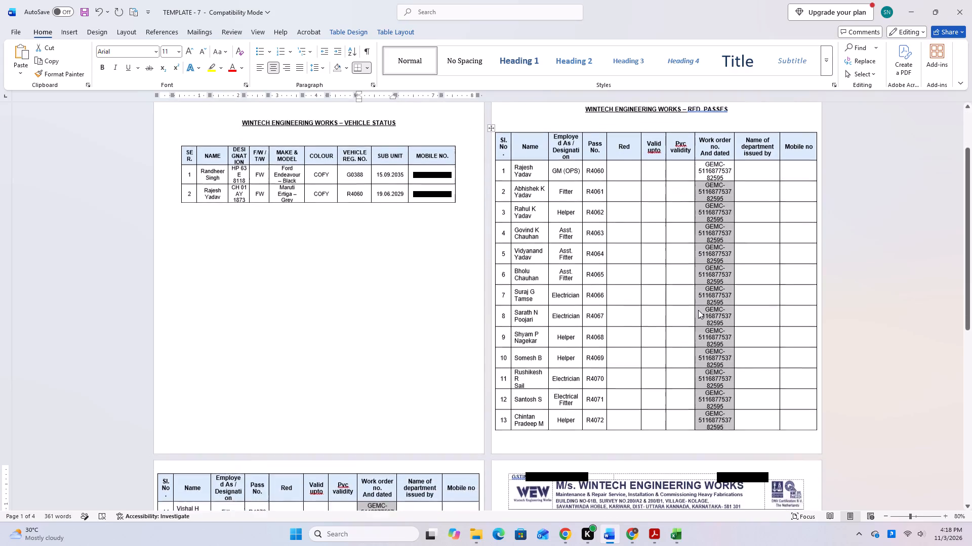
pyautogui.scroll(-4, 698, 310)
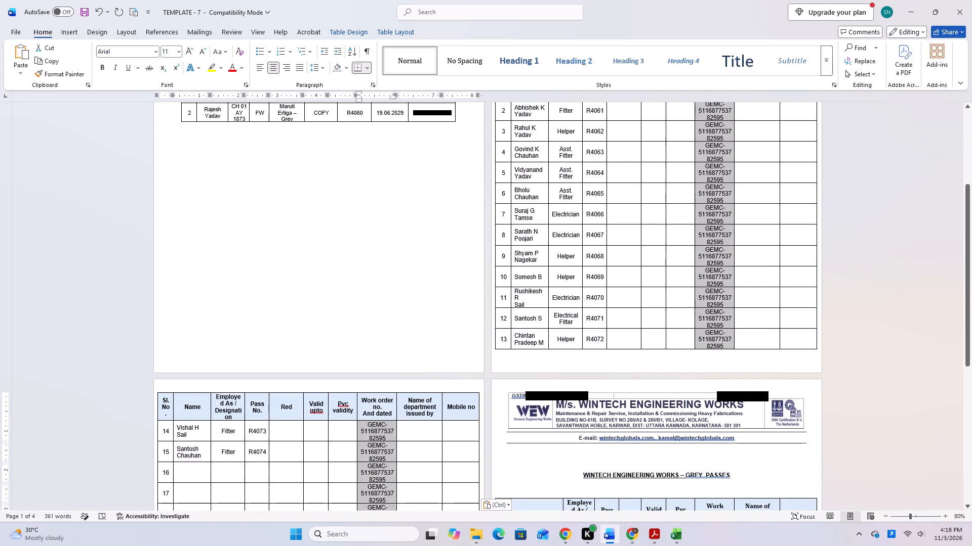
pyautogui.scroll(-1, 393, 316)
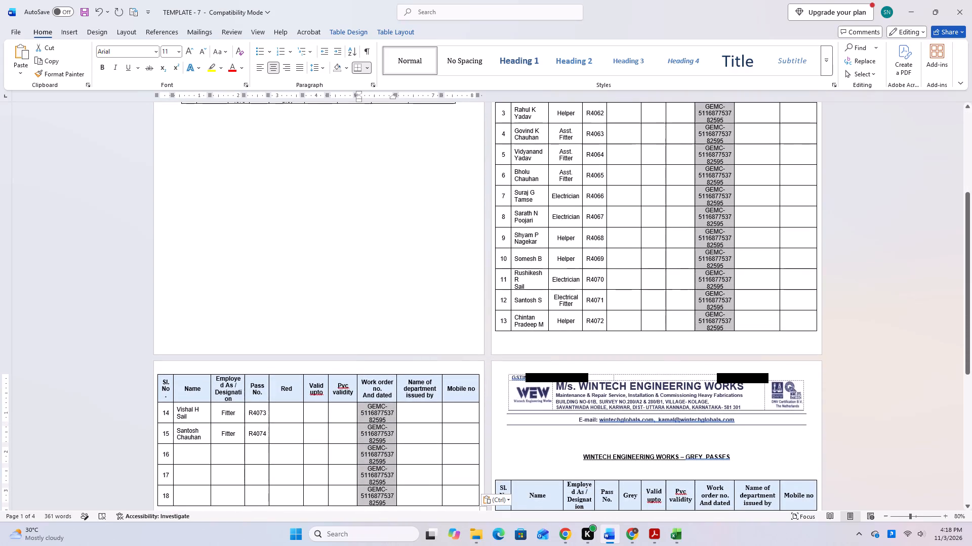
pyautogui.scroll(-2, 393, 316)
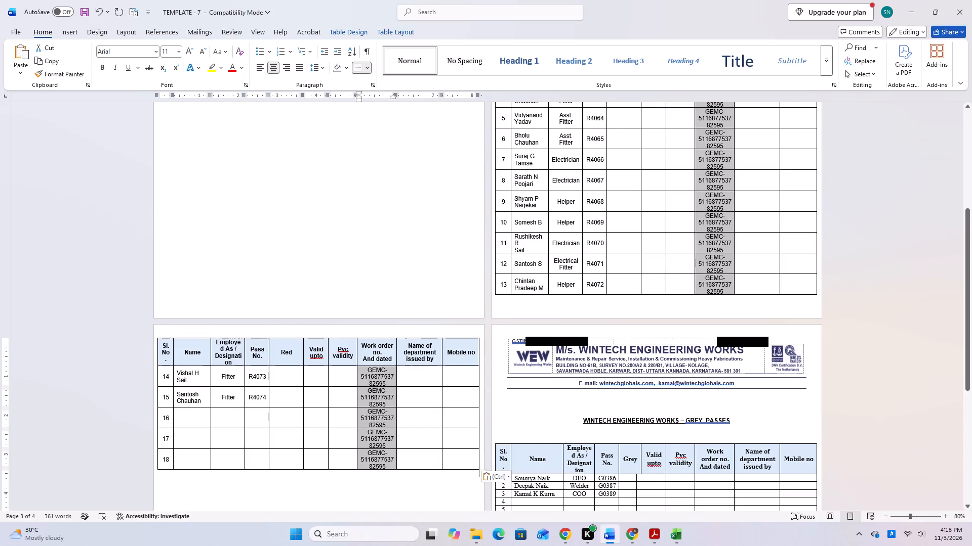
pyautogui.moveTo(353, 413); pyautogui.dragTo(361, 413)
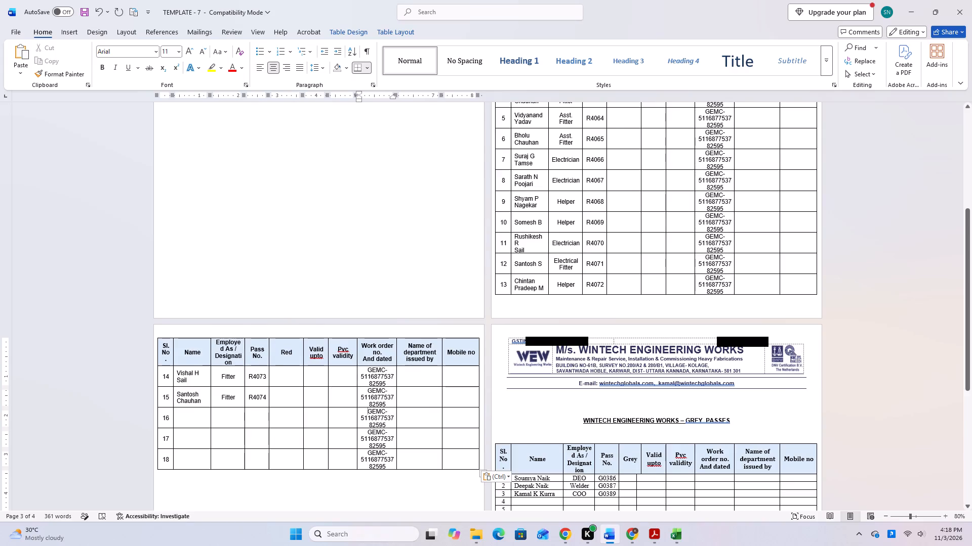
pyautogui.moveTo(562, 292); pyautogui.dragTo(569, 294)
pyautogui.scroll(5, 569, 294)
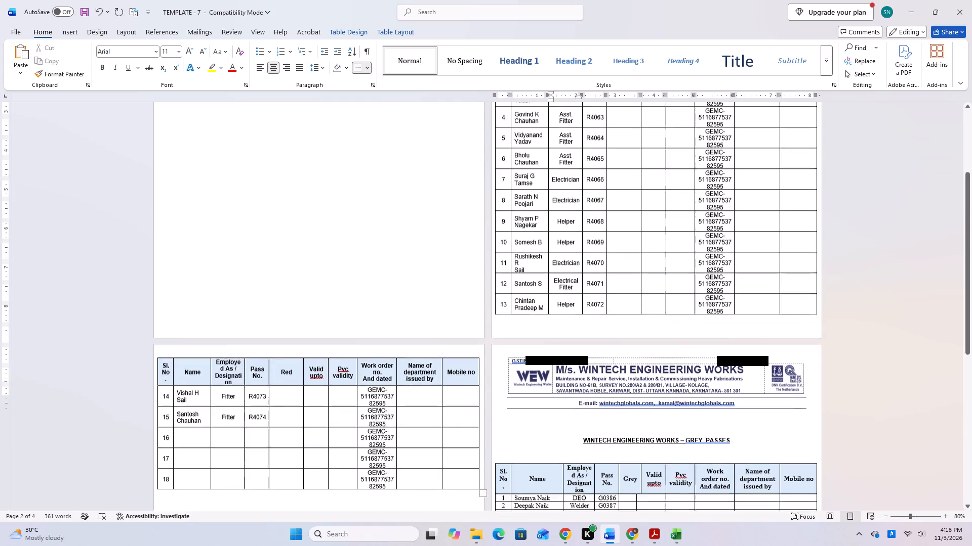
pyautogui.scroll(10, 569, 294)
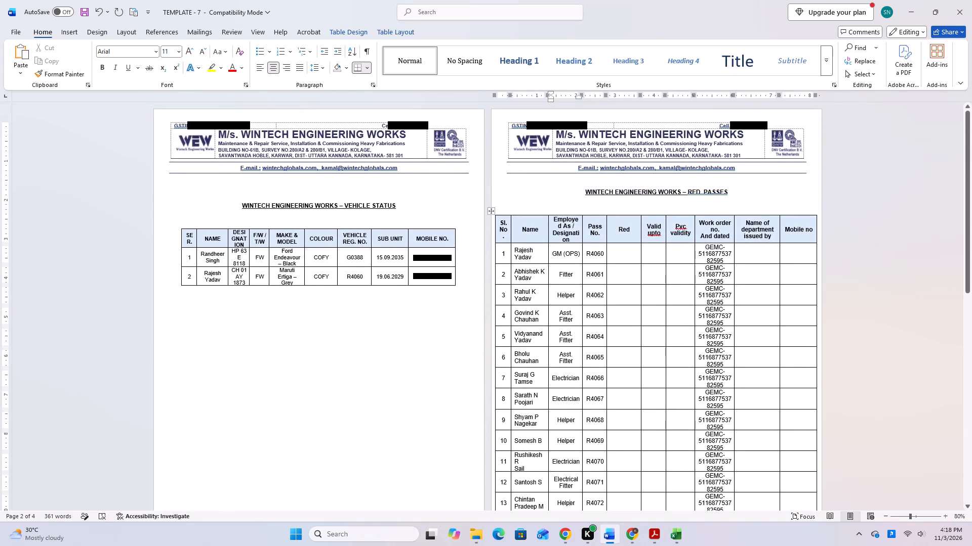
pyautogui.moveTo(276, 371); pyautogui.dragTo(355, 383)
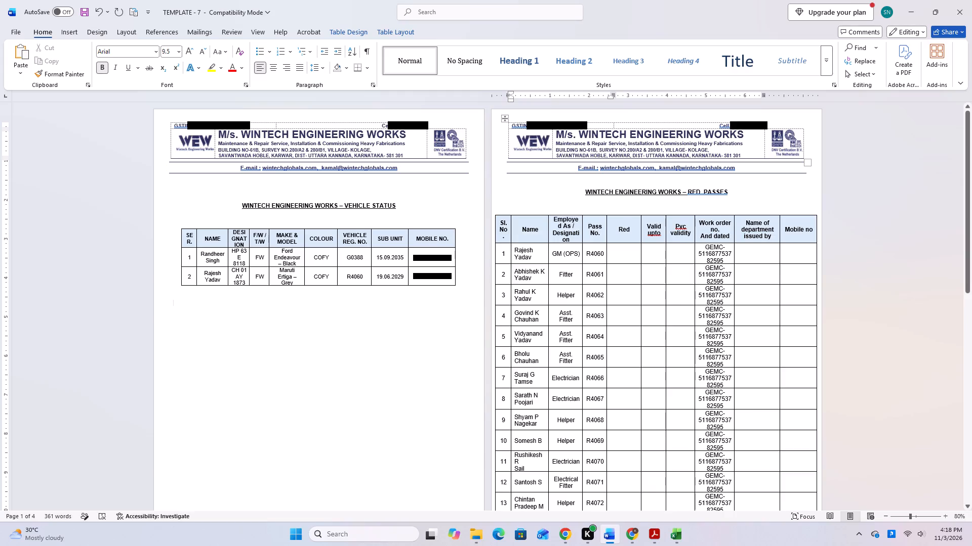
pyautogui.scroll(-3, 745, 398)
pyautogui.scroll(-2, 577, 376)
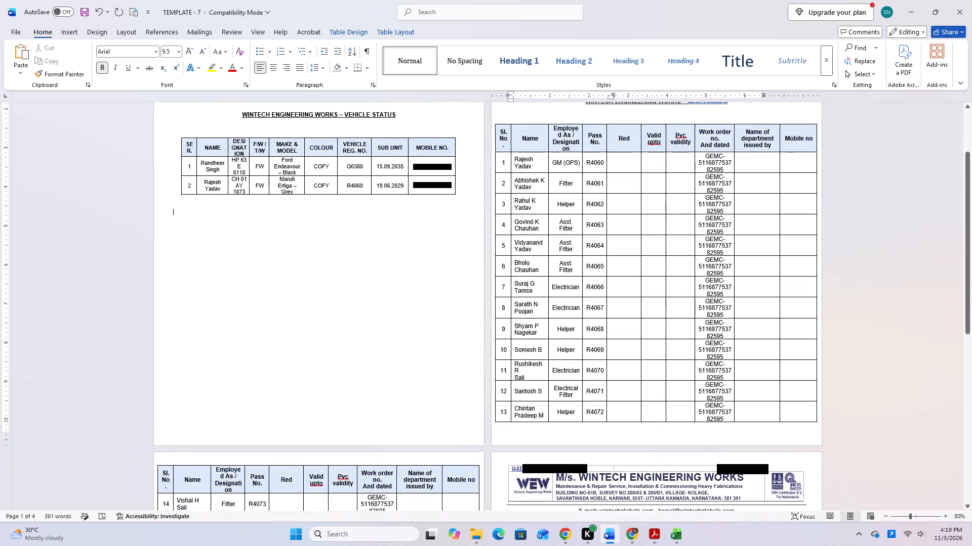
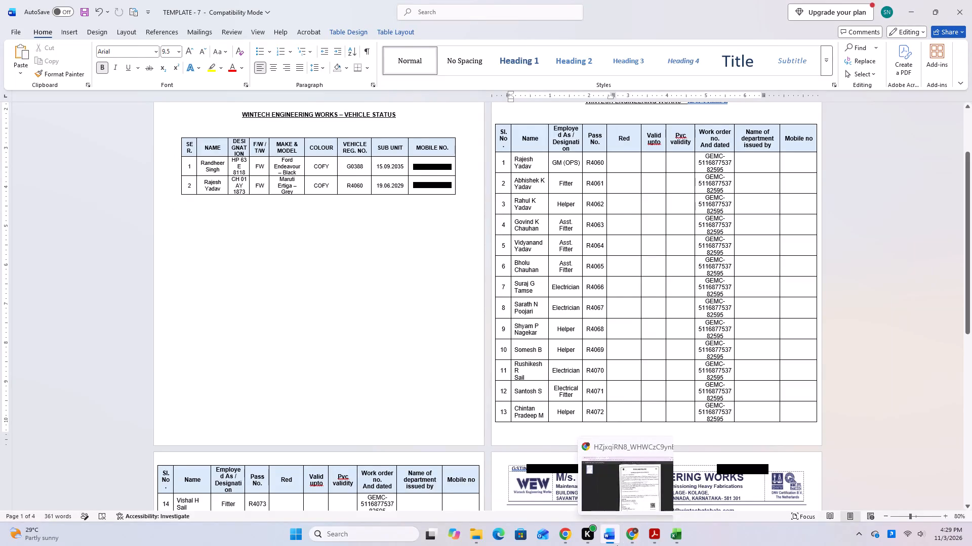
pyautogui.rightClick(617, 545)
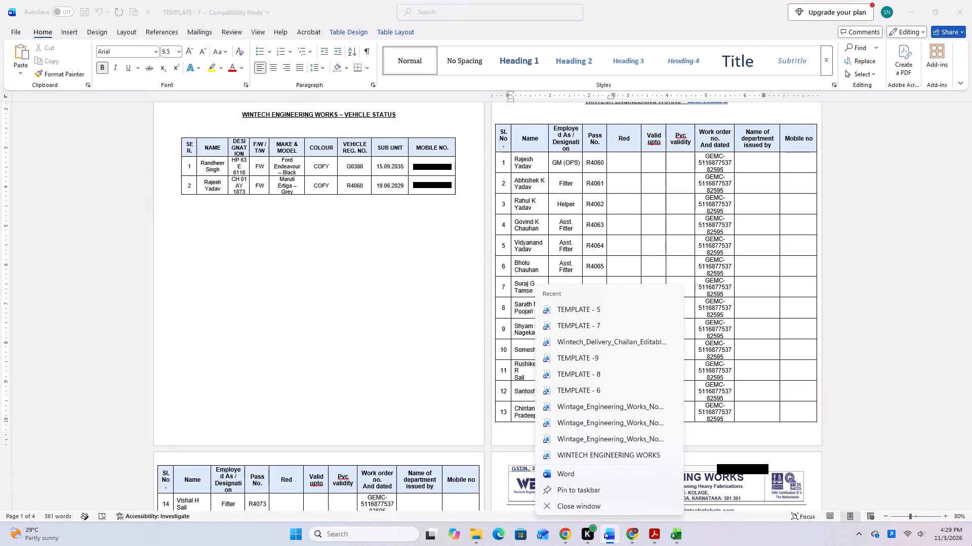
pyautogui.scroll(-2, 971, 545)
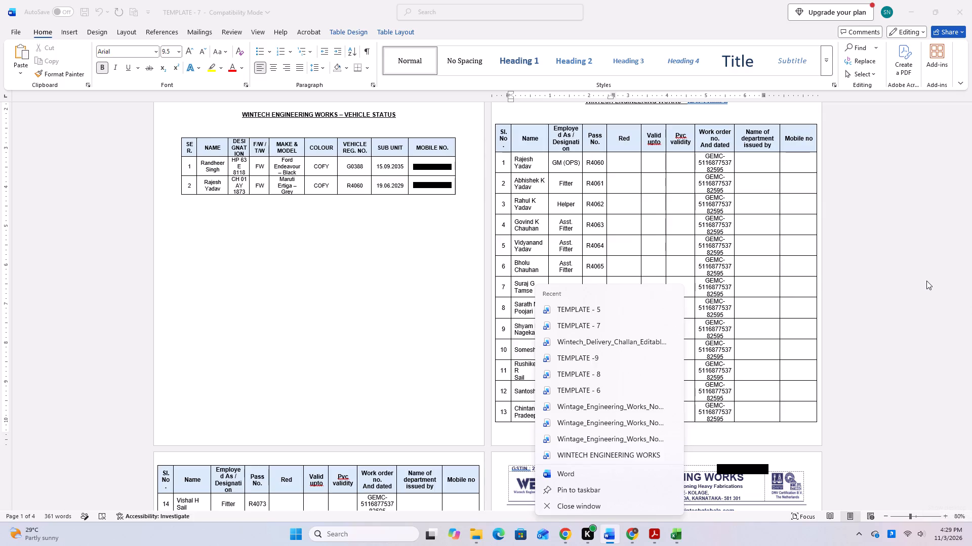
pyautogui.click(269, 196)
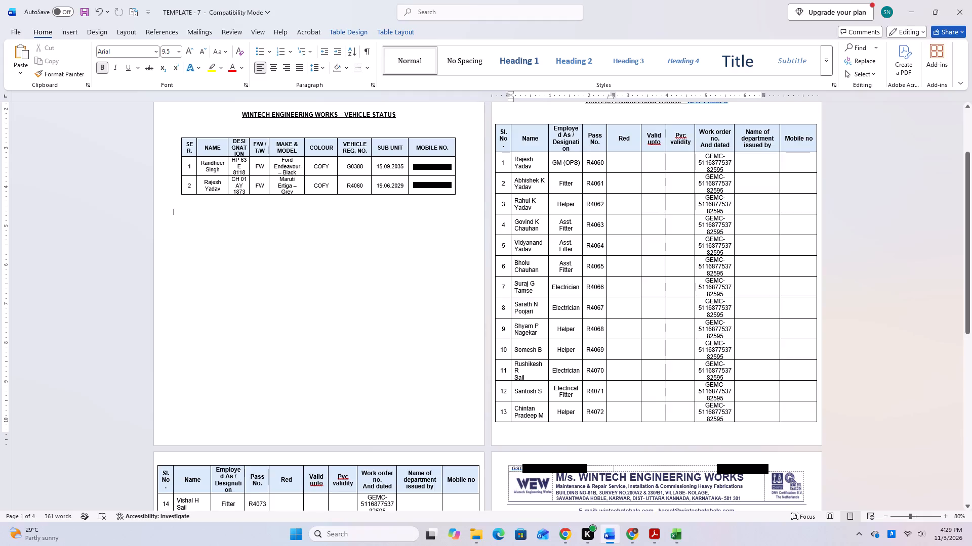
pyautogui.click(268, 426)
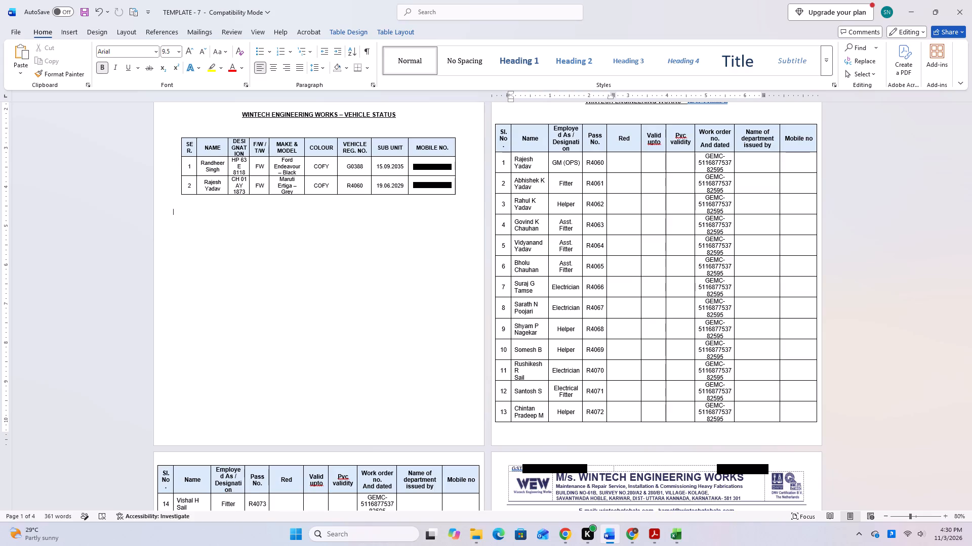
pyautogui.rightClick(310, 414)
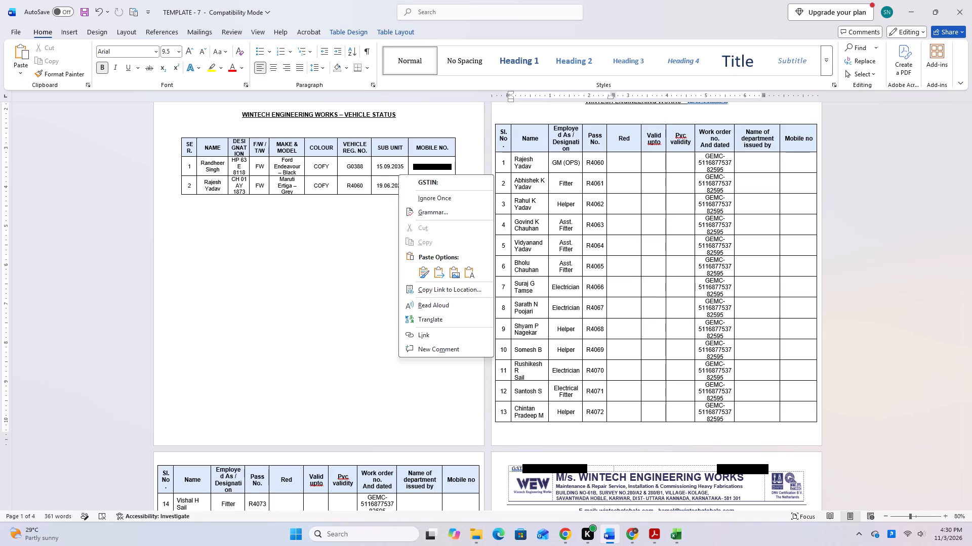
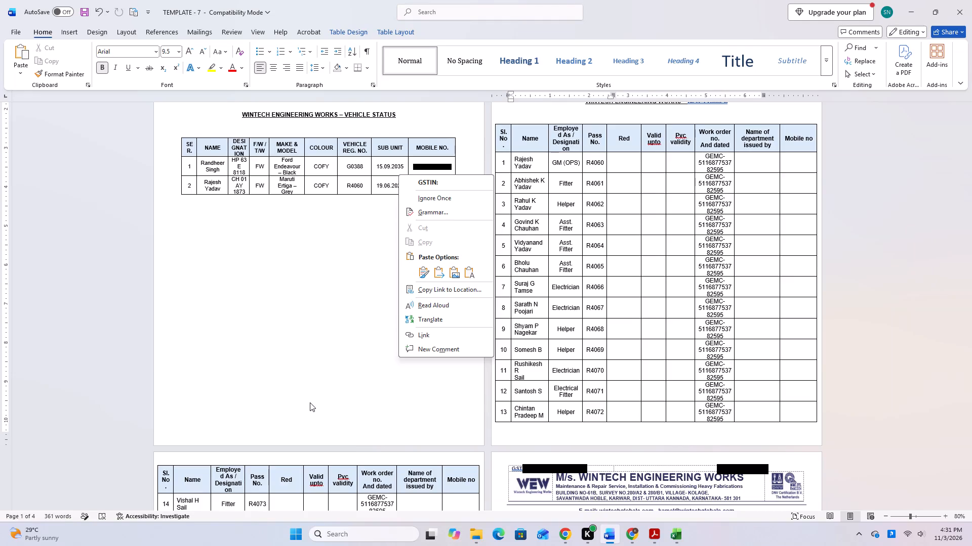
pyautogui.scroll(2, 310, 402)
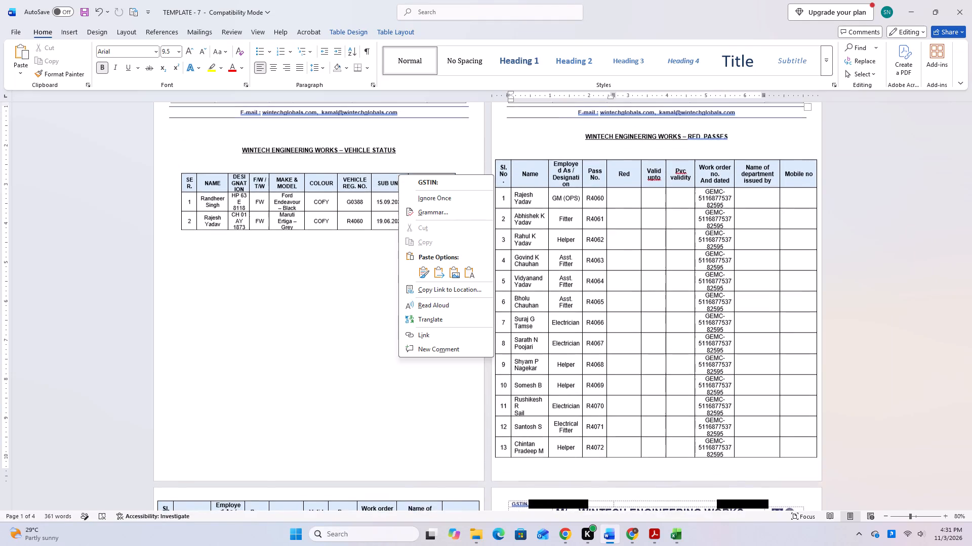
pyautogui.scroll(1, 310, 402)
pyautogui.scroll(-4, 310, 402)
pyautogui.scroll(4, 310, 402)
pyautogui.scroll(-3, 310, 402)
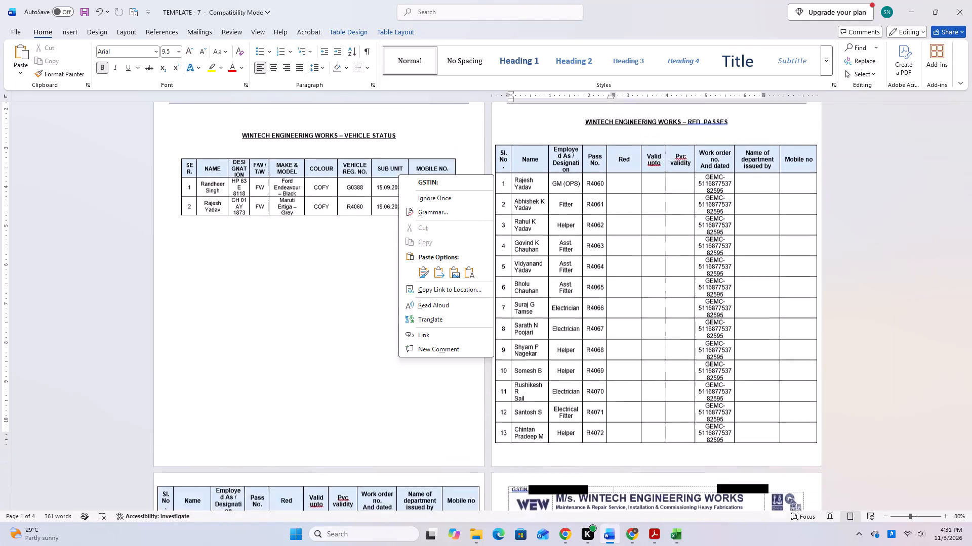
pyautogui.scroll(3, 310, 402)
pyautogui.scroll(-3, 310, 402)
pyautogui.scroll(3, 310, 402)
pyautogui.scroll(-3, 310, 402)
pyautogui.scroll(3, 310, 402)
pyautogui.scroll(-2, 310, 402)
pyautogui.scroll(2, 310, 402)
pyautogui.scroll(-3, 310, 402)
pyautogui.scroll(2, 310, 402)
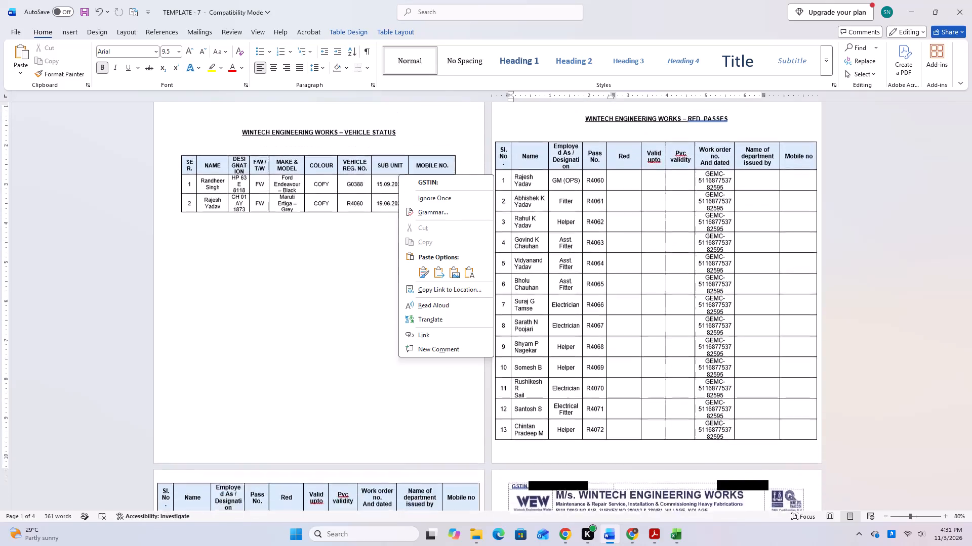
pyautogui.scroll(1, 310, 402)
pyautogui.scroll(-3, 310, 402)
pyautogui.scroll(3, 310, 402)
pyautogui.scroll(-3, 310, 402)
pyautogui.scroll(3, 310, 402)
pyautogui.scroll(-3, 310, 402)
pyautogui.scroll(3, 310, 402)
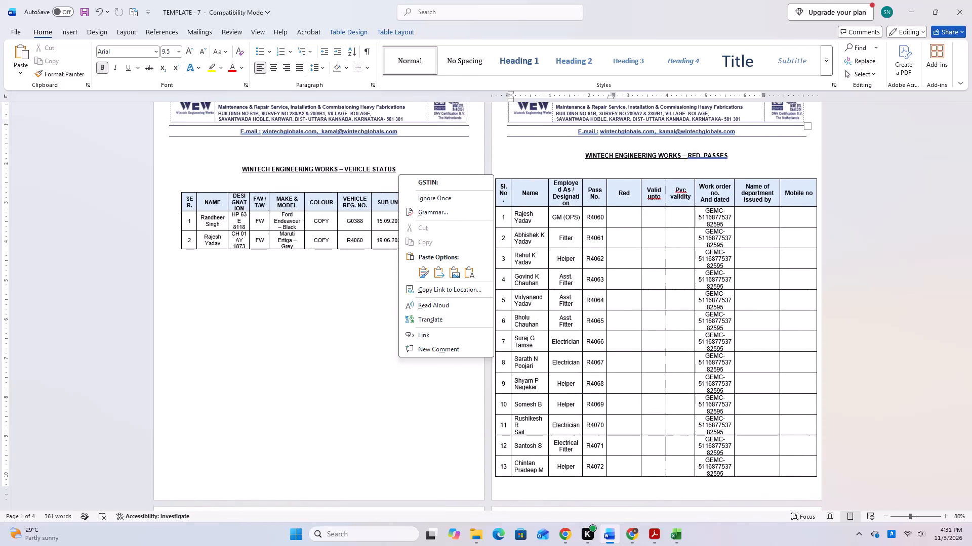
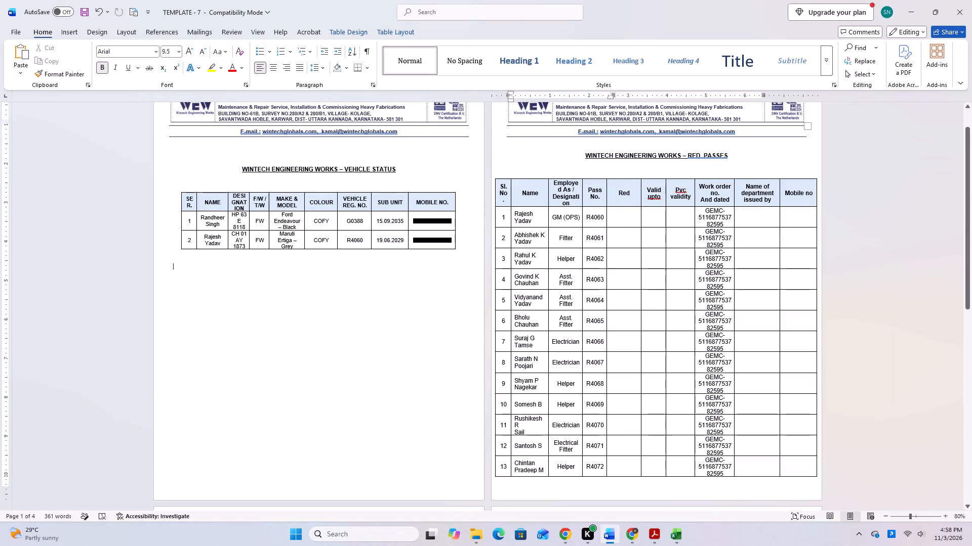
# Widen the Work order no. column of the Red passes table so each order number's digits fit on a single line.
pyautogui.scroll(-15, 668, 297)
pyautogui.scroll(1, 666, 304)
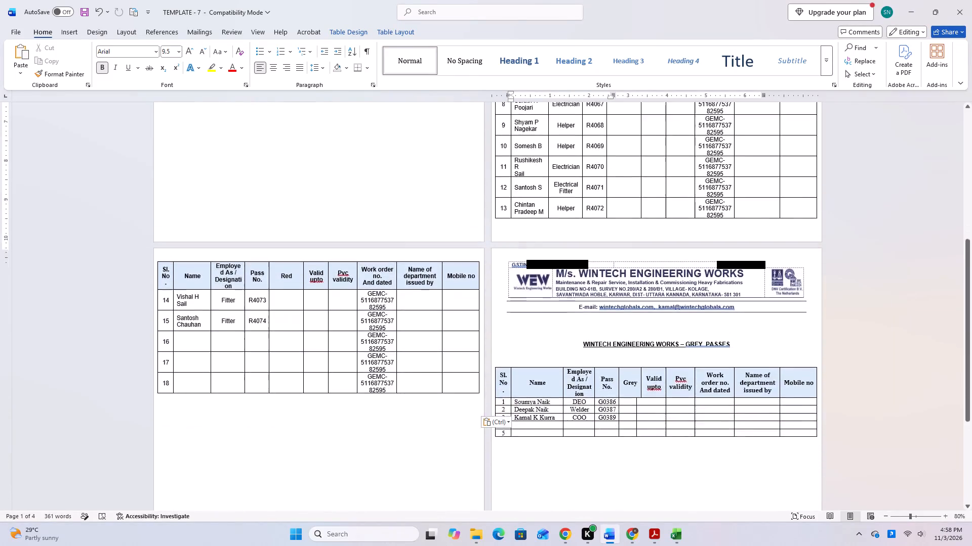
pyautogui.scroll(3, 666, 304)
pyautogui.scroll(-1, 666, 304)
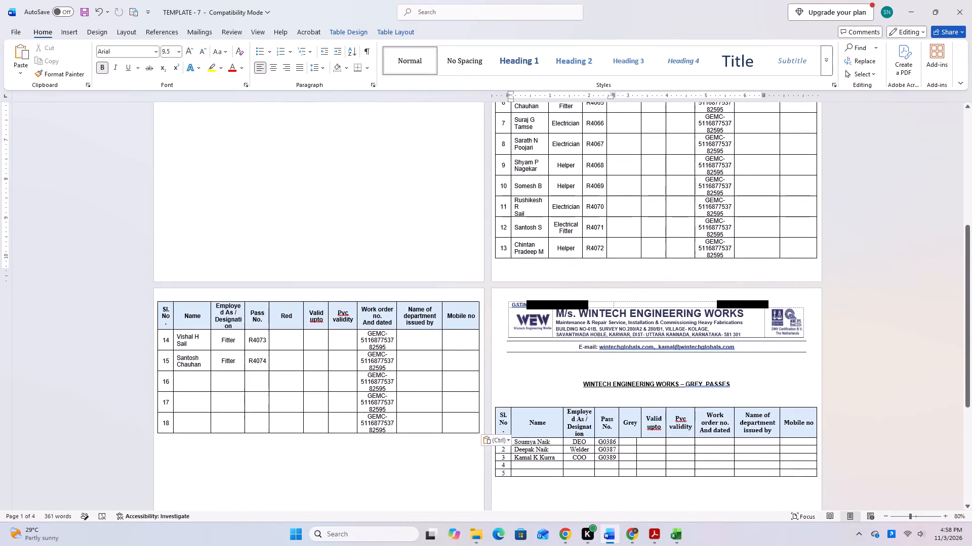
pyautogui.scroll(12, 666, 304)
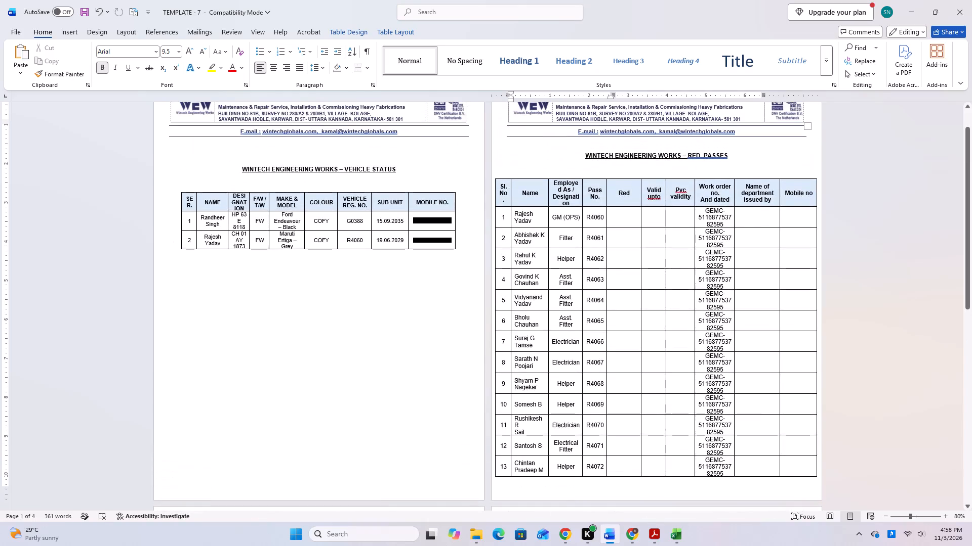
pyautogui.moveTo(733, 199); pyautogui.dragTo(747, 202)
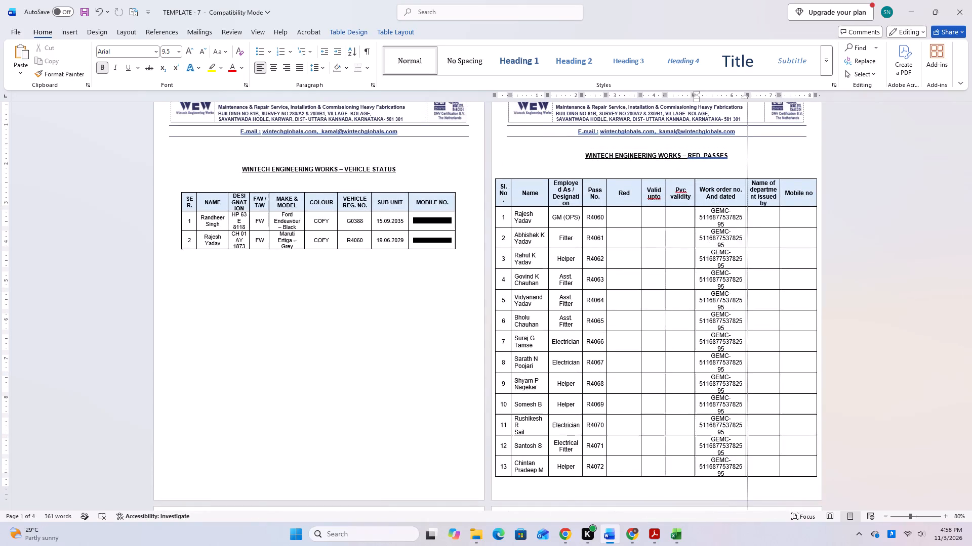
pyautogui.moveTo(747, 202); pyautogui.dragTo(751, 205)
# Align the divider between the Grey and Valid upto body cells of the Grey passes table with the header row.
pyautogui.scroll(-1, 680, 356)
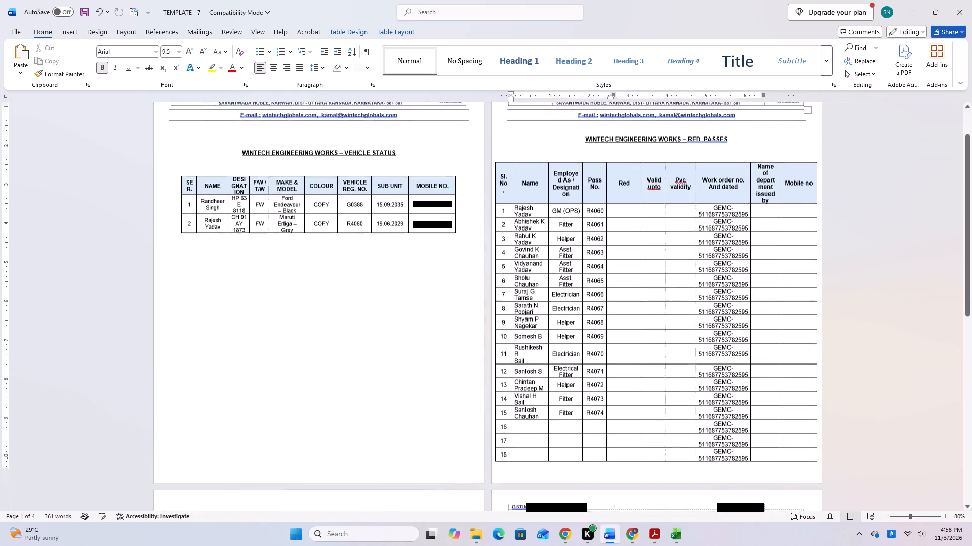
pyautogui.scroll(-1, 680, 356)
pyautogui.scroll(-16, 712, 290)
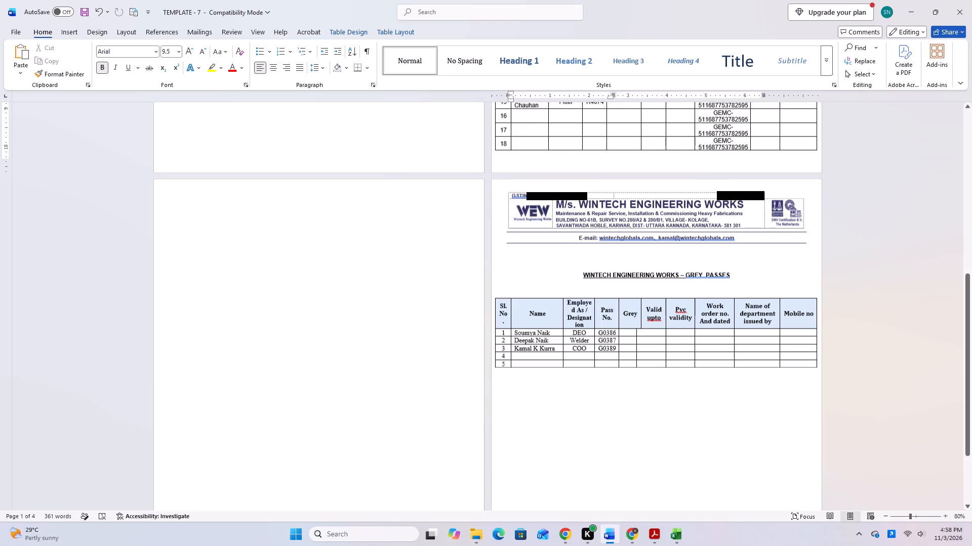
pyautogui.moveTo(636, 341); pyautogui.dragTo(642, 343)
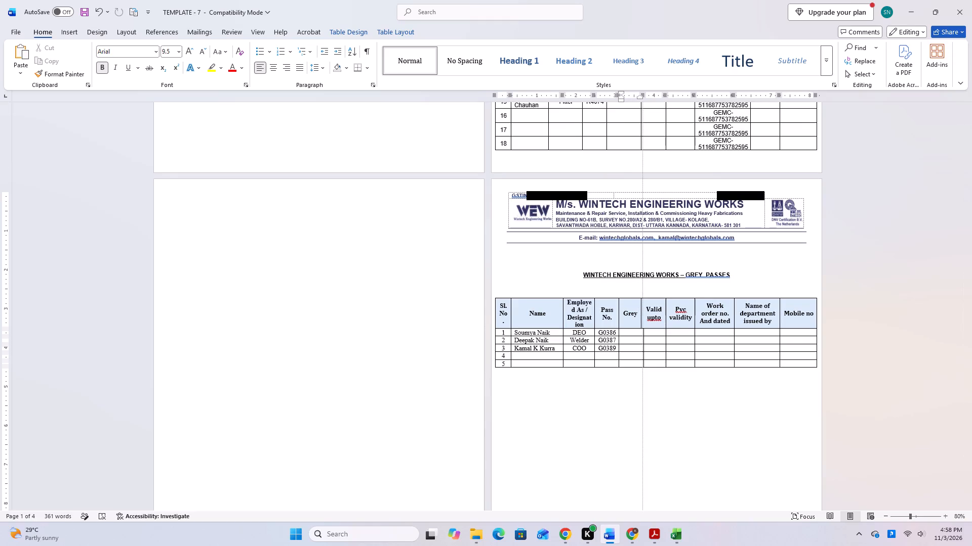
pyautogui.moveTo(642, 343); pyautogui.dragTo(641, 343)
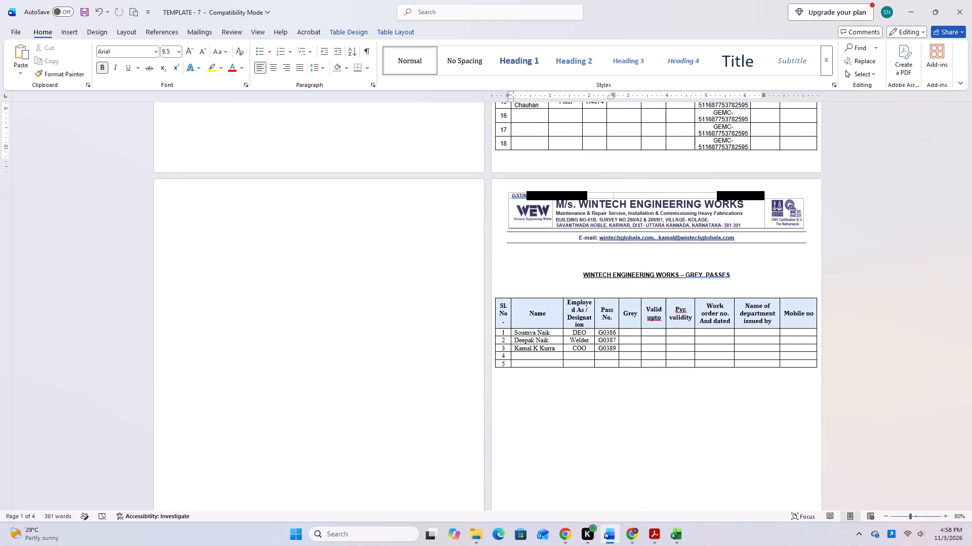
pyautogui.click(702, 332)
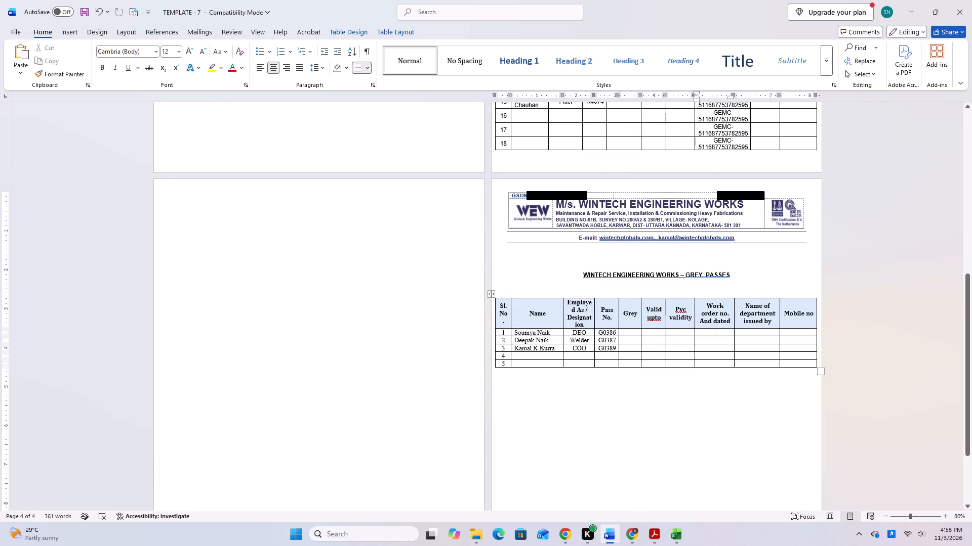
pyautogui.moveTo(702, 332); pyautogui.dragTo(708, 349)
pyautogui.hotkey('ctrl', 'v')
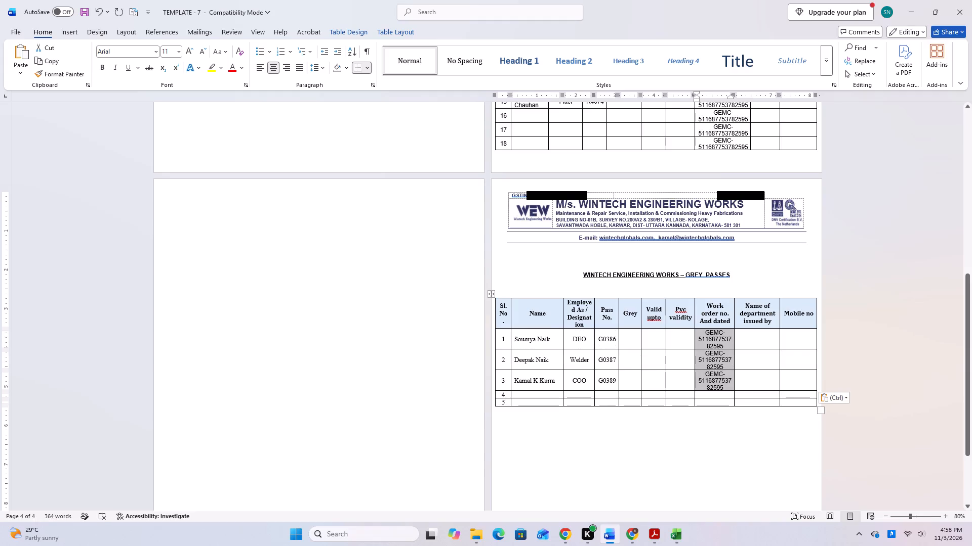
pyautogui.click(710, 449)
# Start a new line below the work order number in row 1 of the Red passes table.
pyautogui.scroll(15, 709, 416)
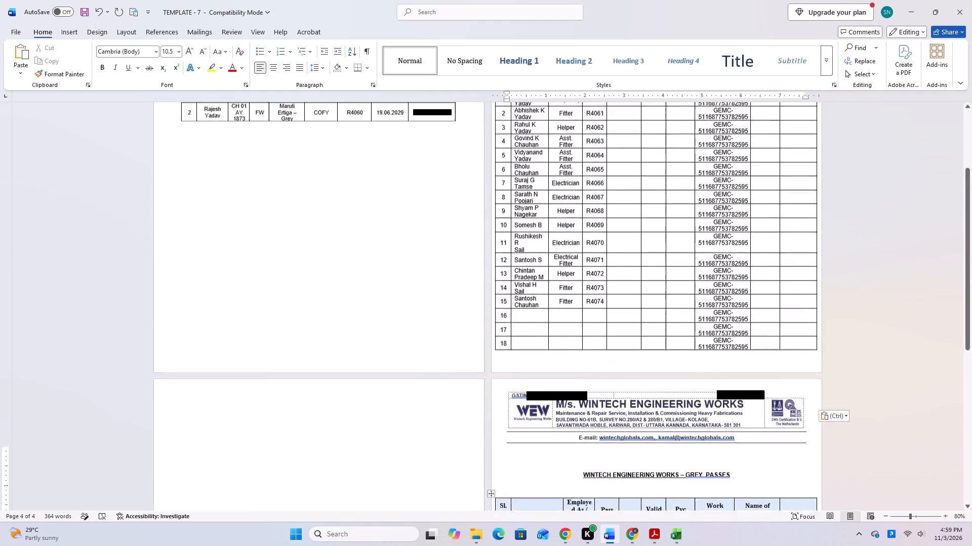
pyautogui.scroll(6, 709, 415)
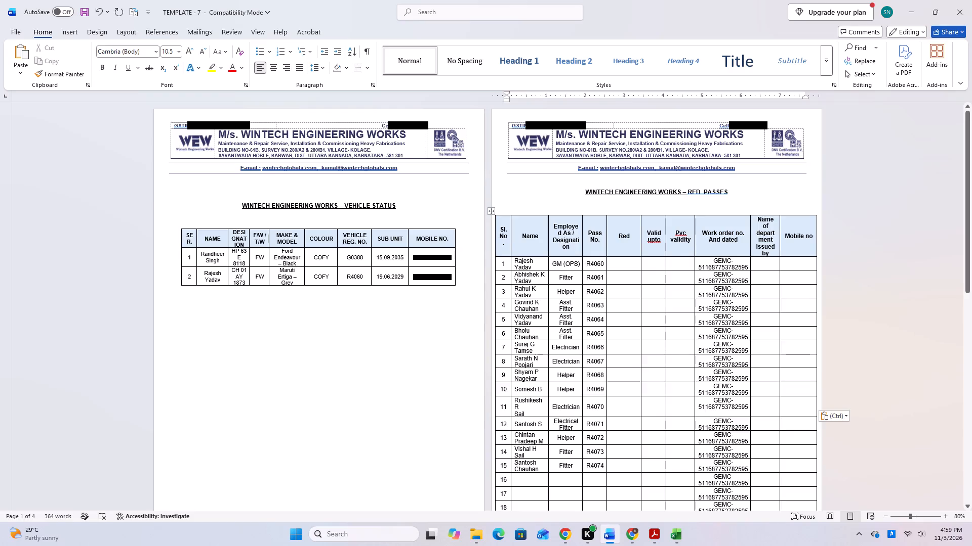
pyautogui.click(747, 268)
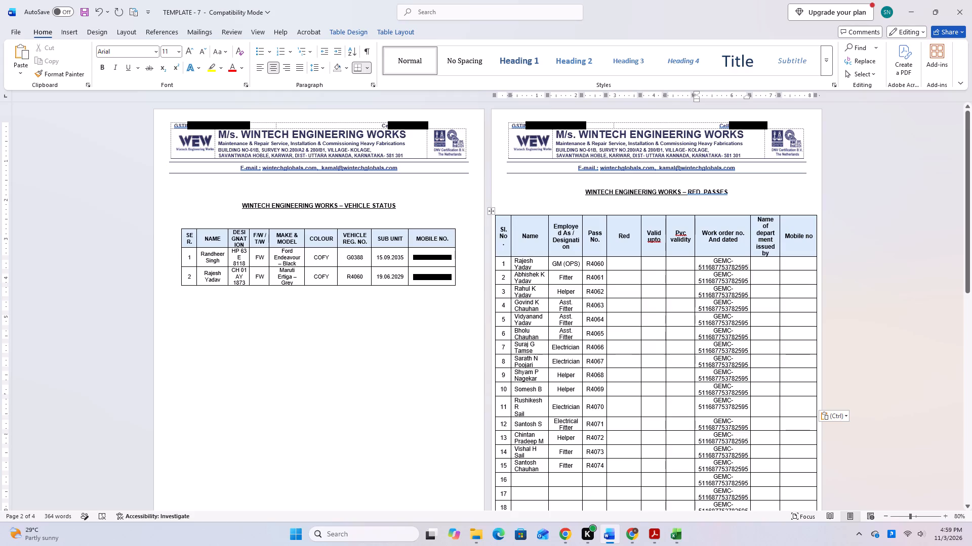
pyautogui.press('Return')
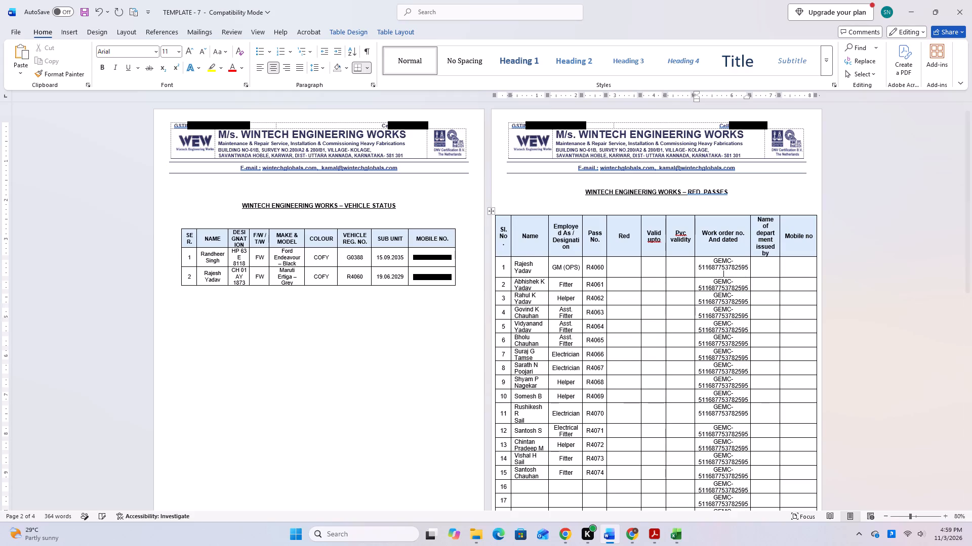
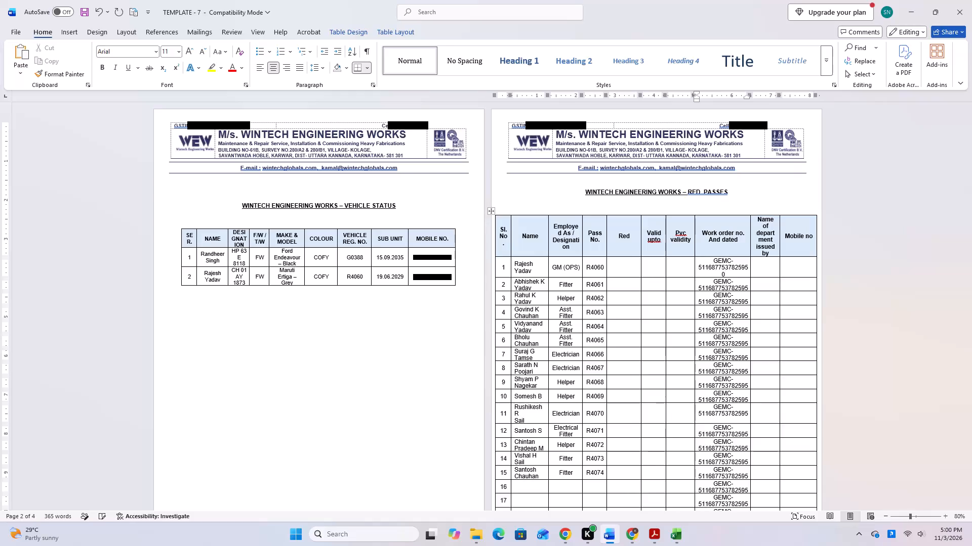
# Enter the date 06/10/2026 below the work order number in row 1 of the Red passes table.
pyautogui.press('6')
pyautogui.write('/10')
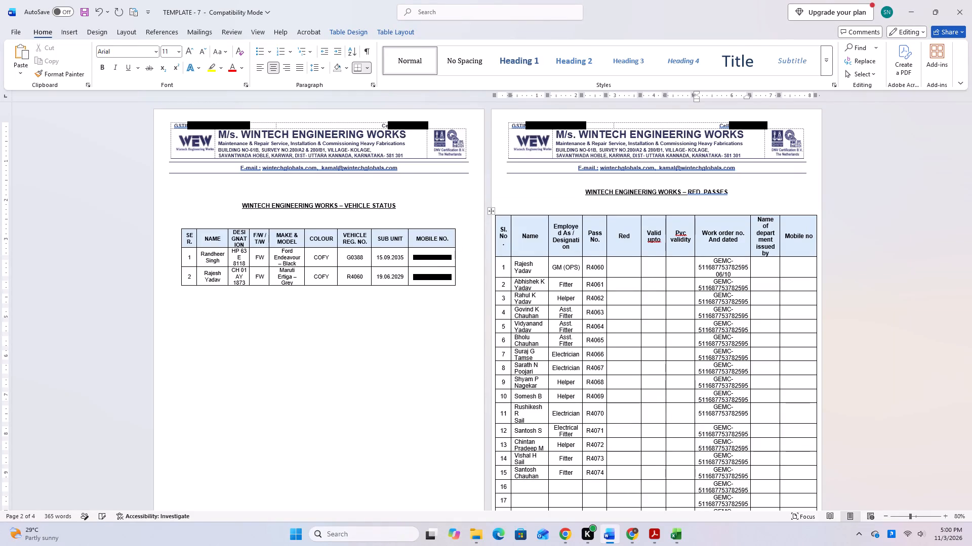
pyautogui.press('/')
pyautogui.write('2026')
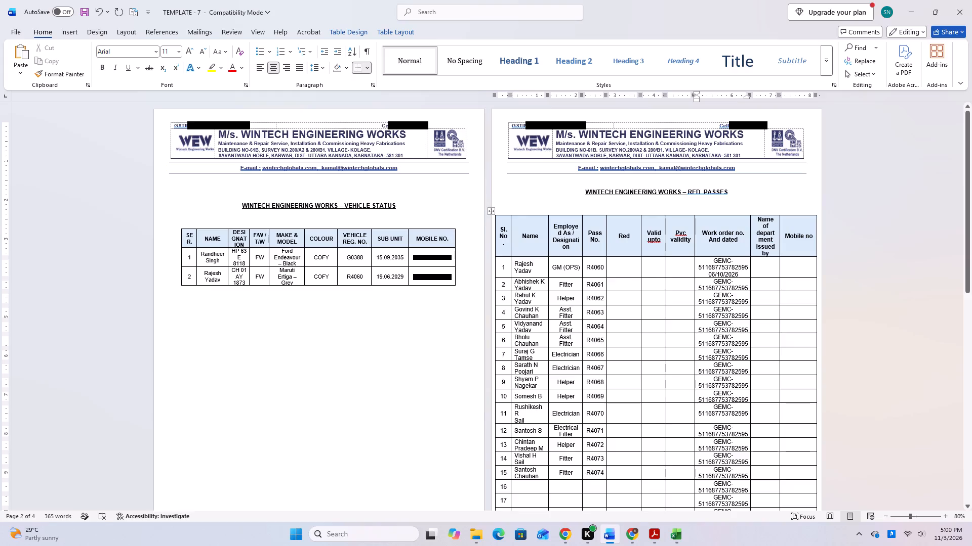
# Copy row 1's work order number and date into the Work order no. cells of rows 2 to 18 in the Red passes table.
pyautogui.moveTo(712, 258); pyautogui.dragTo(764, 280)
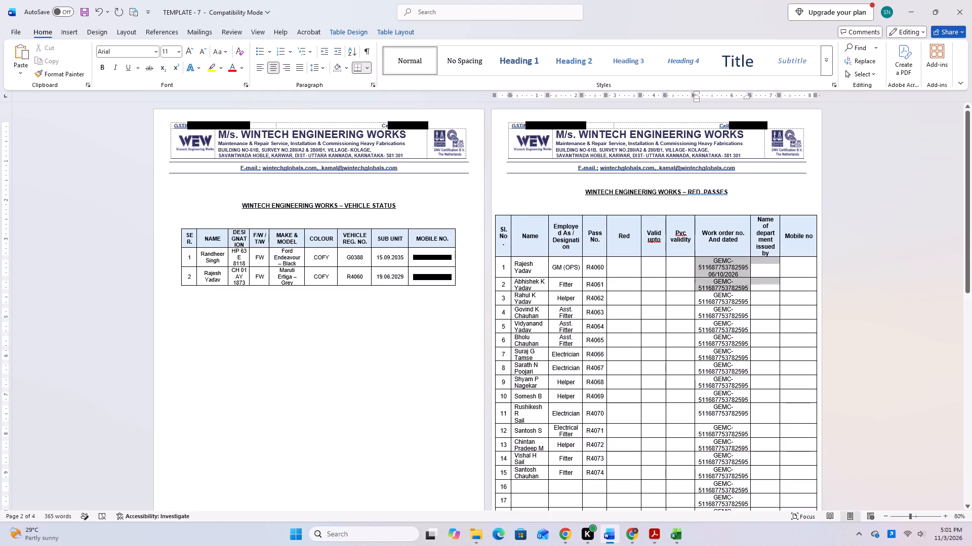
pyautogui.moveTo(764, 280); pyautogui.dragTo(738, 269)
pyautogui.rightClick(738, 275)
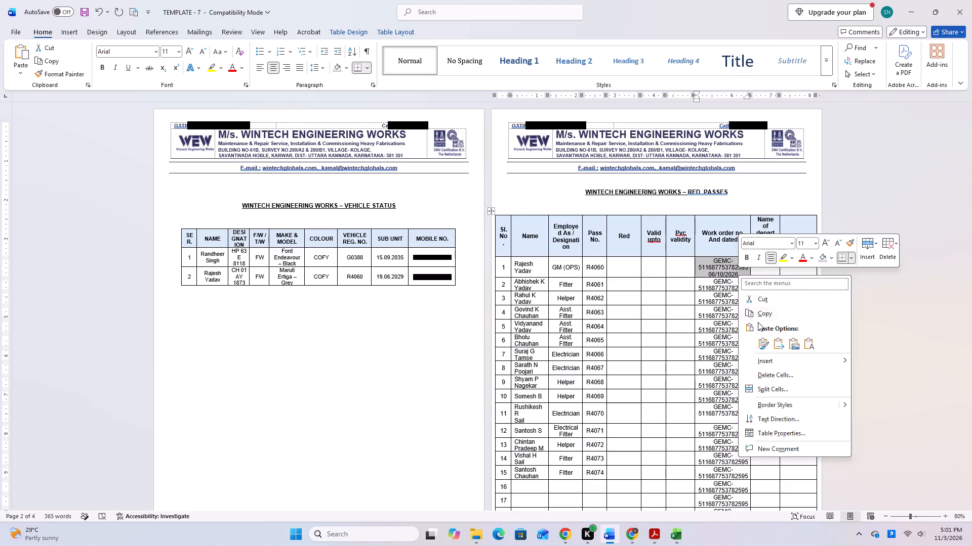
pyautogui.click(766, 316)
pyautogui.moveTo(709, 281); pyautogui.dragTo(714, 294)
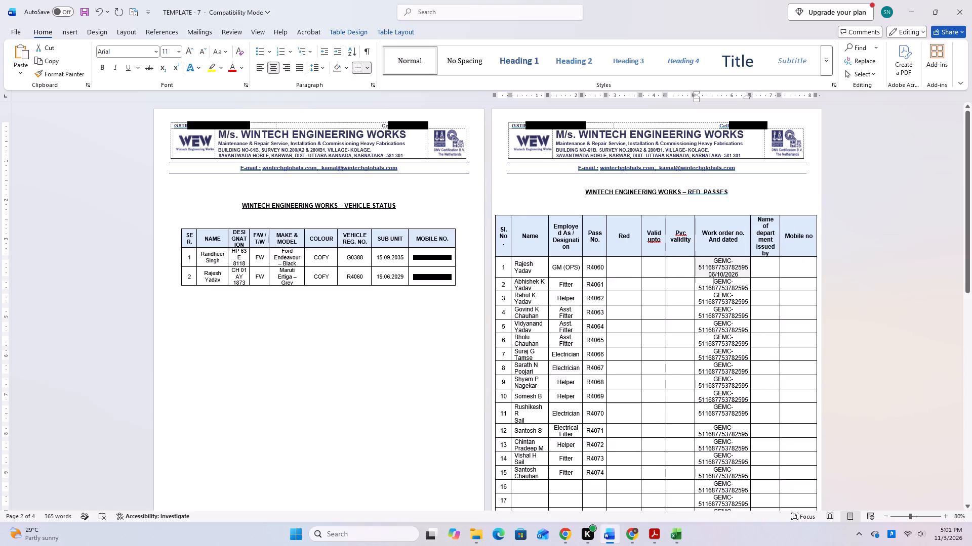
pyautogui.moveTo(714, 294); pyautogui.dragTo(728, 474)
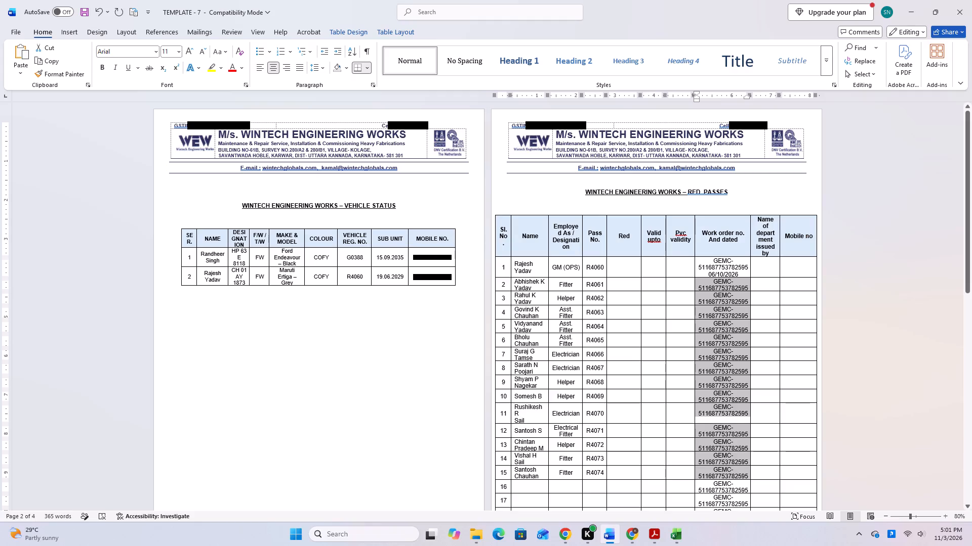
pyautogui.moveTo(728, 474); pyautogui.dragTo(733, 448)
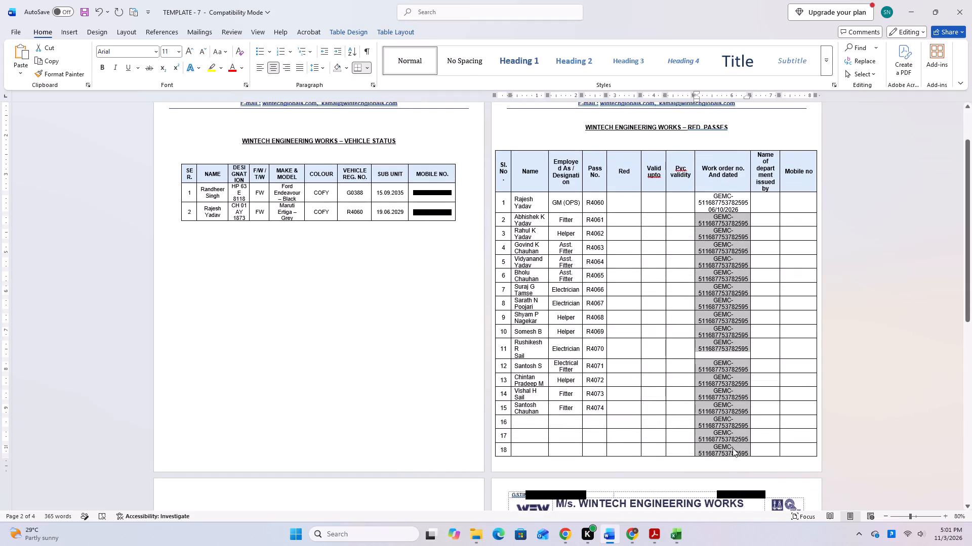
pyautogui.moveTo(733, 448); pyautogui.dragTo(741, 448)
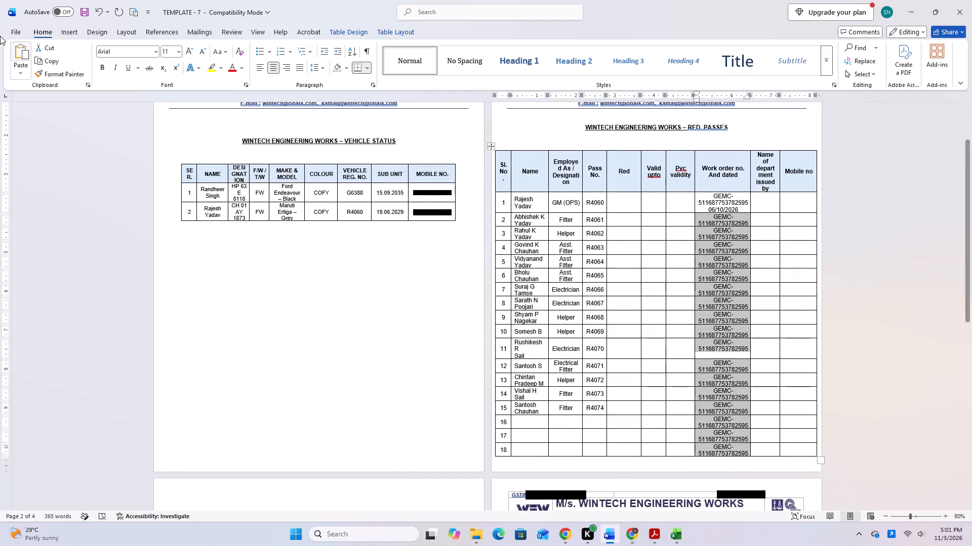
pyautogui.click(28, 57)
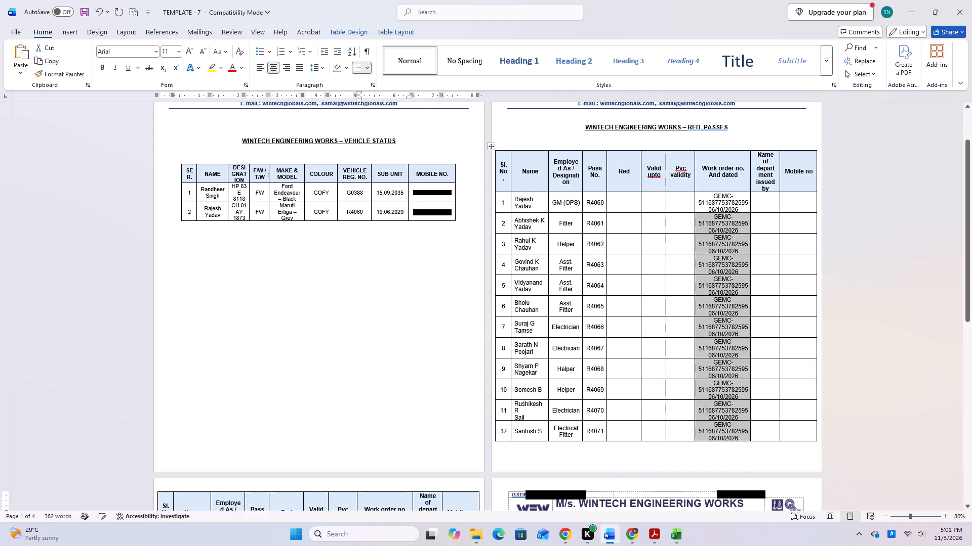
pyautogui.click(695, 459)
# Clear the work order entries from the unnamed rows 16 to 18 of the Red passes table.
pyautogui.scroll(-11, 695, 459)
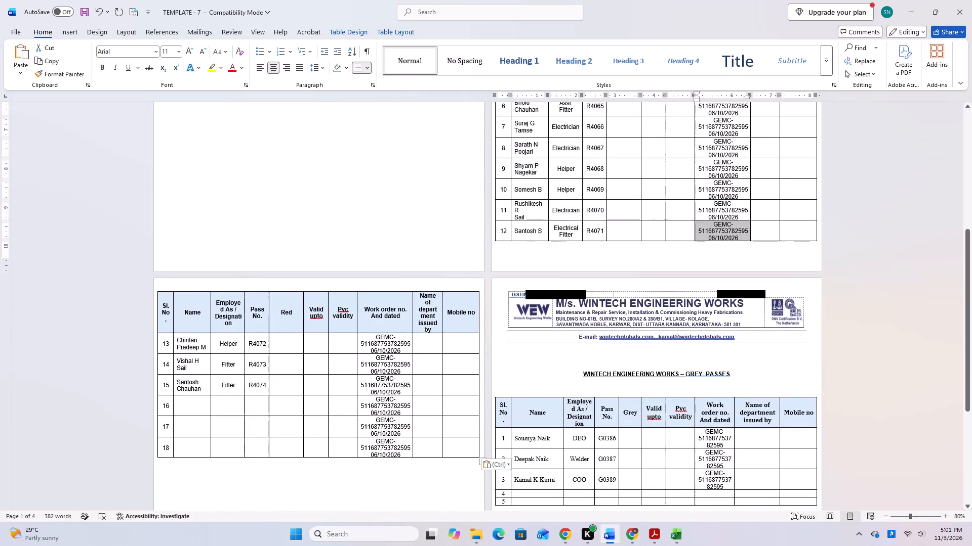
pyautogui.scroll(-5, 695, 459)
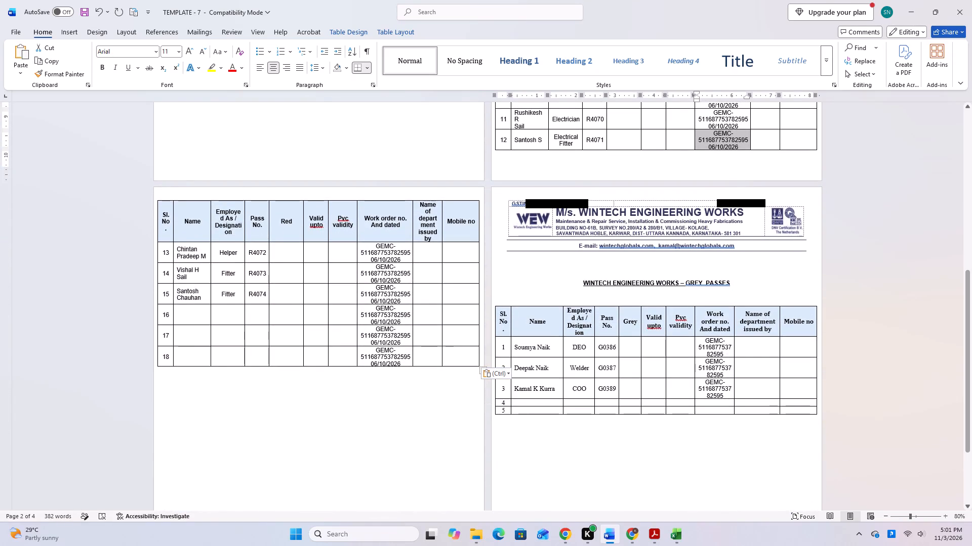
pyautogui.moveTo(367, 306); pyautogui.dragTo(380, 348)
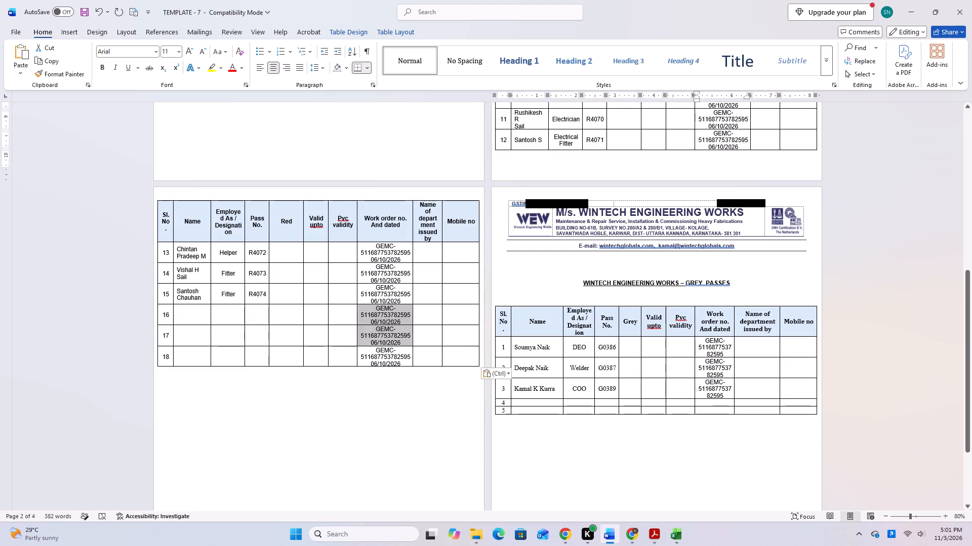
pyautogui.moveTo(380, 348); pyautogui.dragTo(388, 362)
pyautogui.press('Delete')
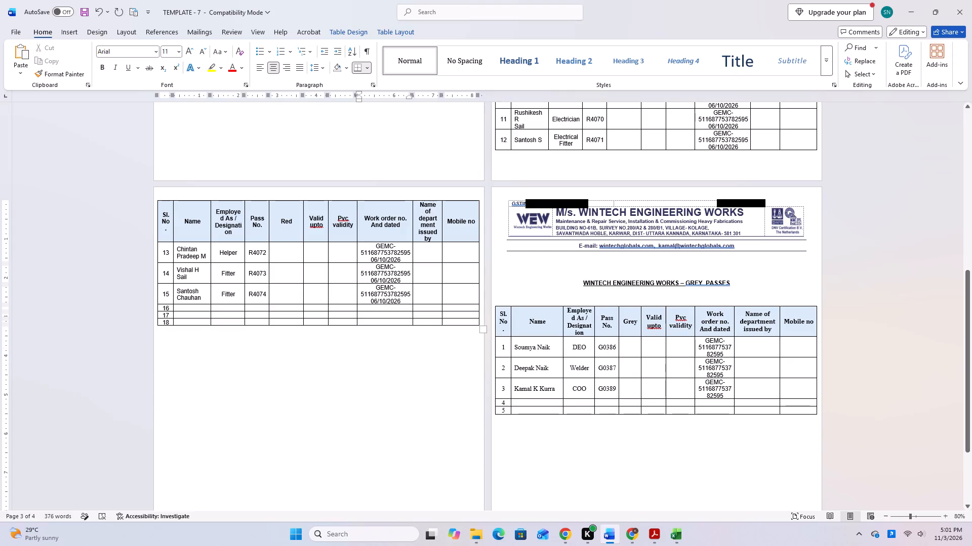
# Replace the work order entries in rows 1 to 3 of the Grey passes table with the copied number dated 06/10/2026.
pyautogui.moveTo(705, 342); pyautogui.dragTo(715, 385)
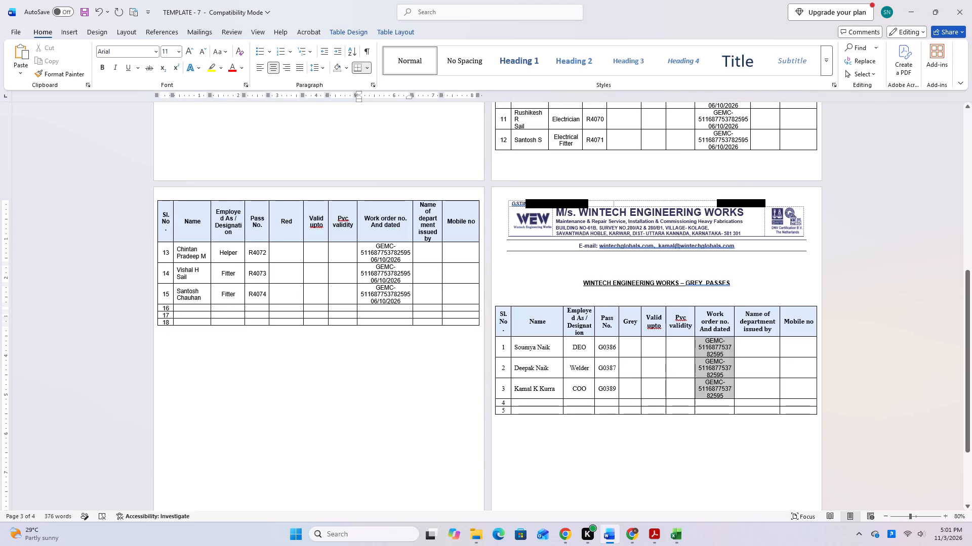
pyautogui.moveTo(715, 385); pyautogui.dragTo(716, 388)
pyautogui.click(17, 53)
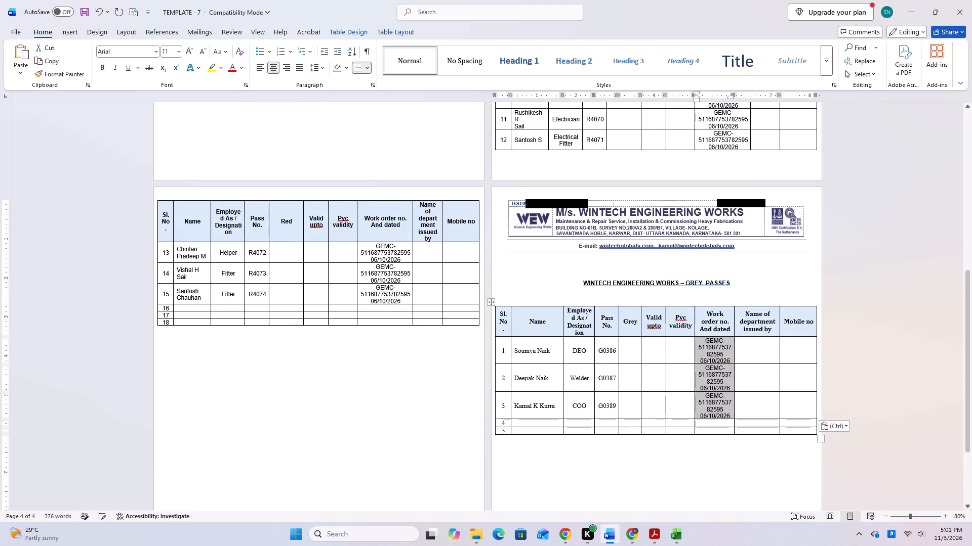
pyautogui.click(761, 481)
# Narrow the Work order no. column of the Red passes table so the word "department" in the adjacent header fits on one line.
pyautogui.scroll(10, 761, 481)
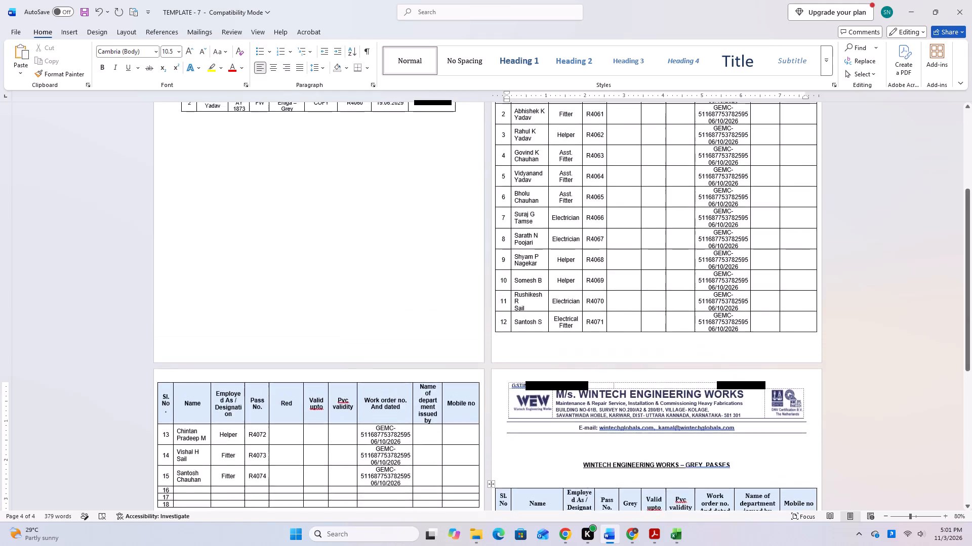
pyautogui.scroll(8, 761, 481)
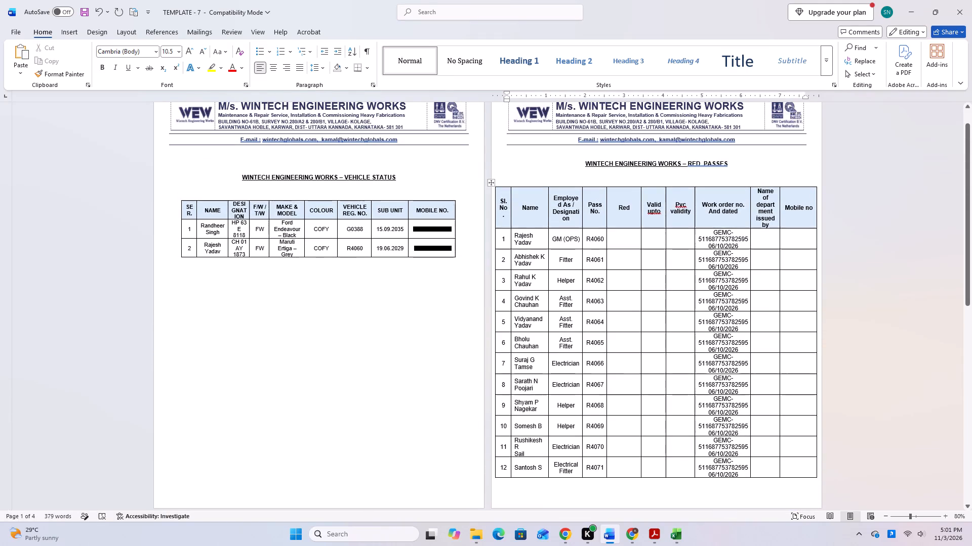
pyautogui.moveTo(750, 216); pyautogui.dragTo(746, 220)
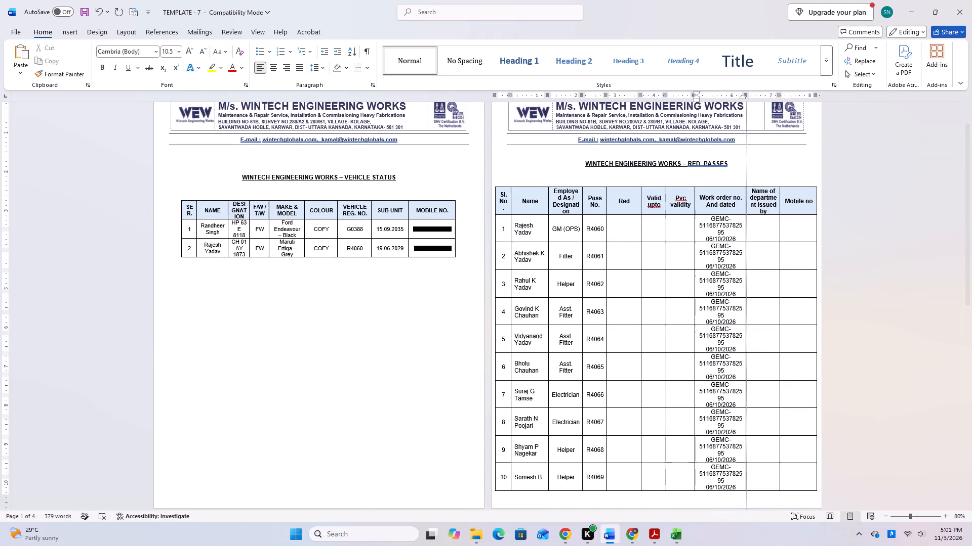
pyautogui.moveTo(746, 220); pyautogui.dragTo(734, 231)
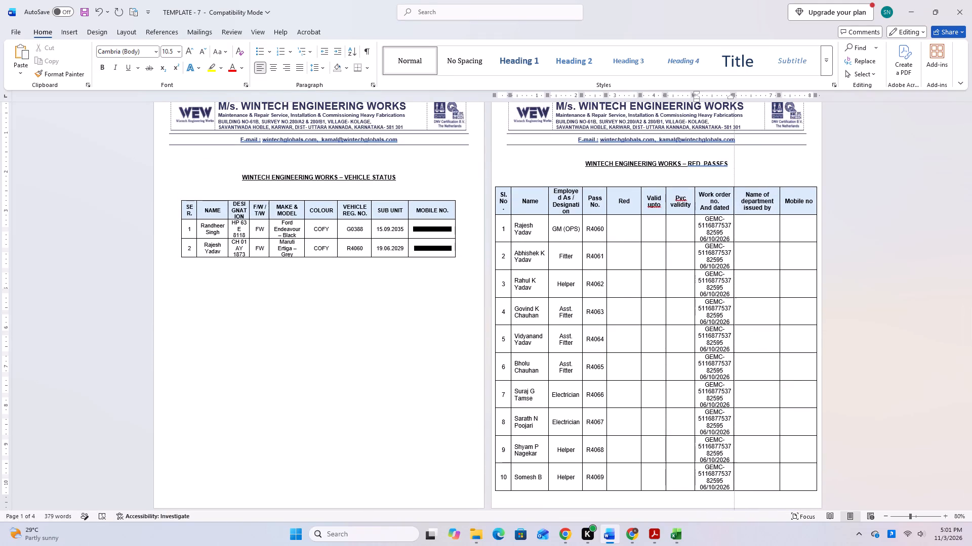
pyautogui.moveTo(734, 231); pyautogui.dragTo(733, 234)
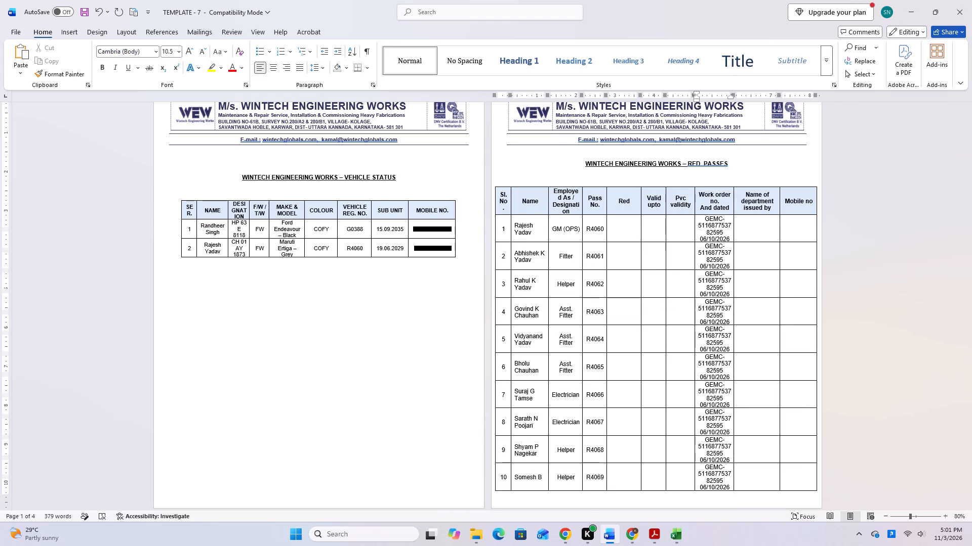
# Remove the blank line between the Red passes title and its table.
pyautogui.scroll(-5, 747, 394)
pyautogui.scroll(5, 747, 394)
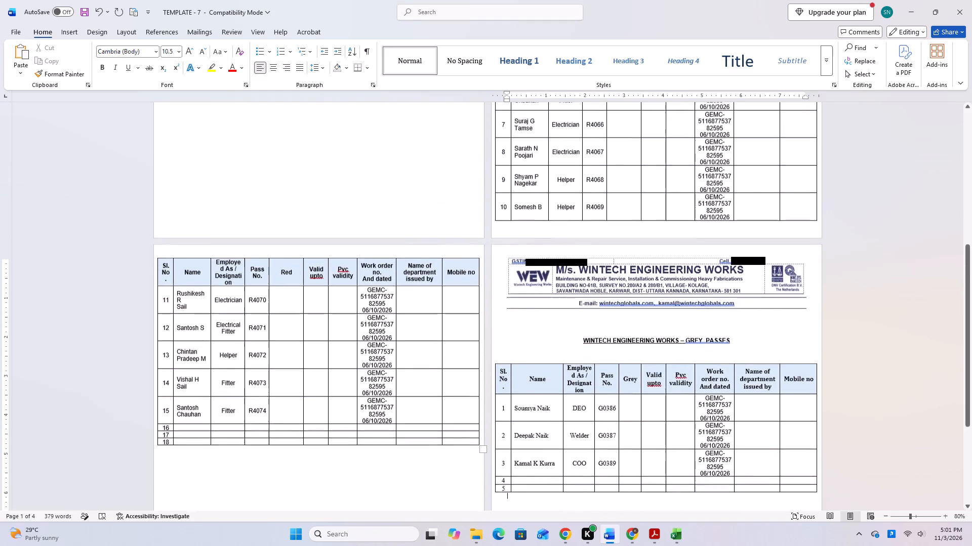
pyautogui.scroll(14, 747, 394)
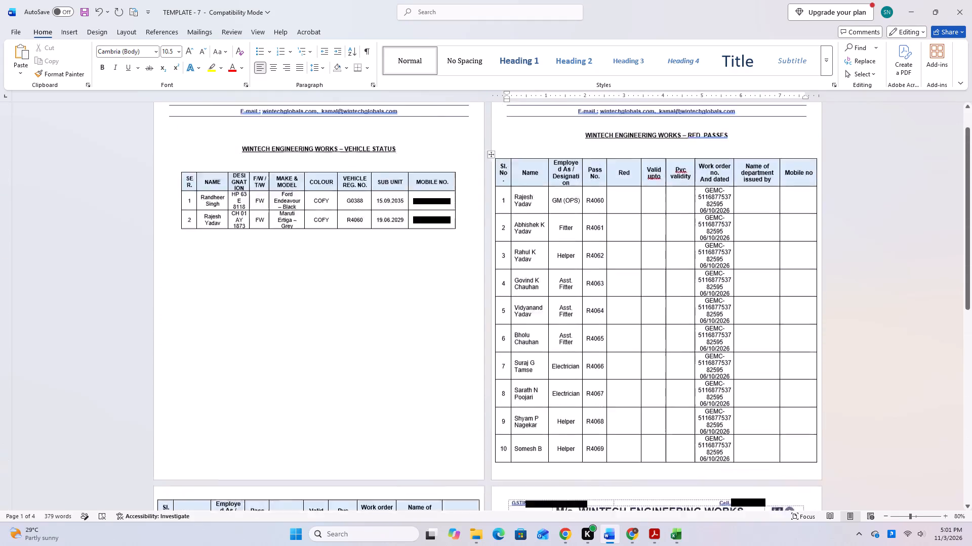
pyautogui.scroll(2, 747, 394)
pyautogui.click(568, 198)
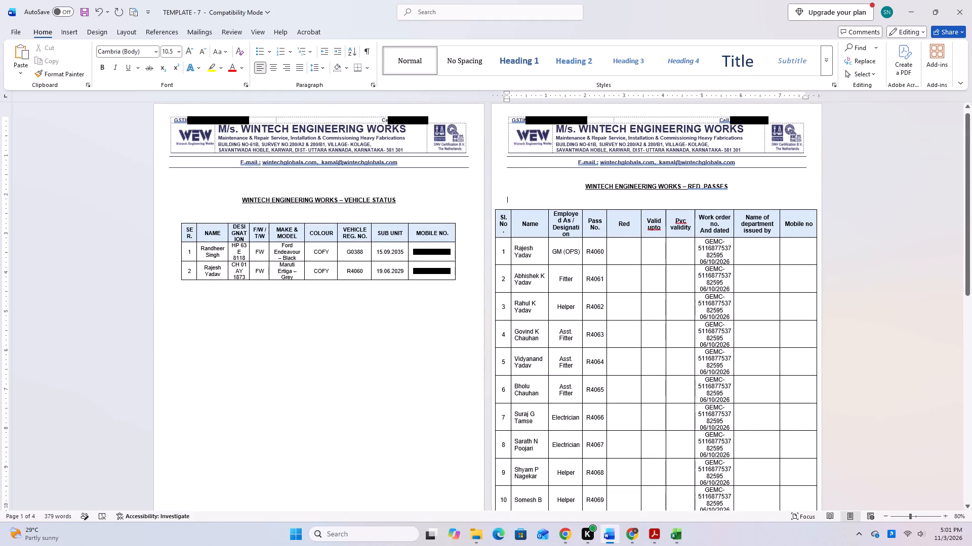
pyautogui.press('BackSpace')
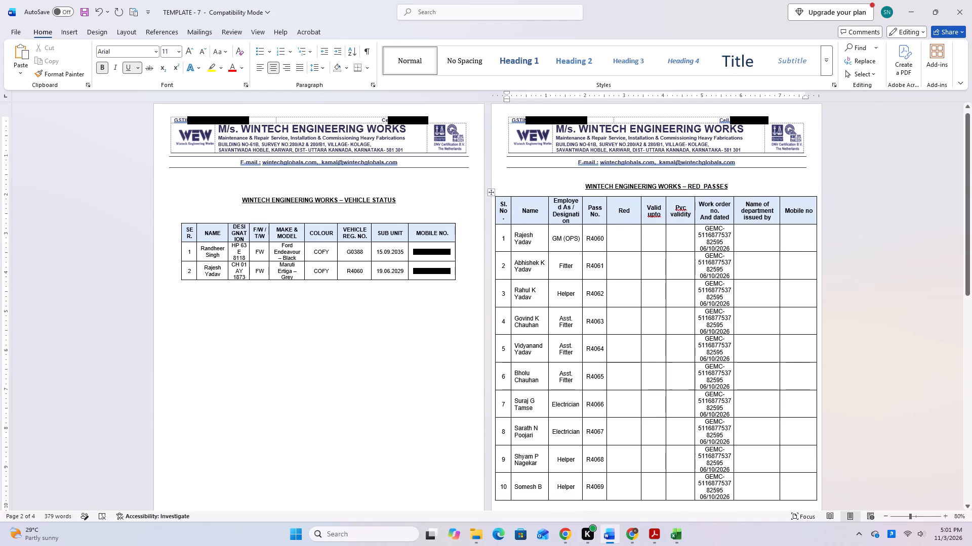
# Delete the unused rows 16 to 18 from the end of the Red passes table.
pyautogui.scroll(-11, 594, 217)
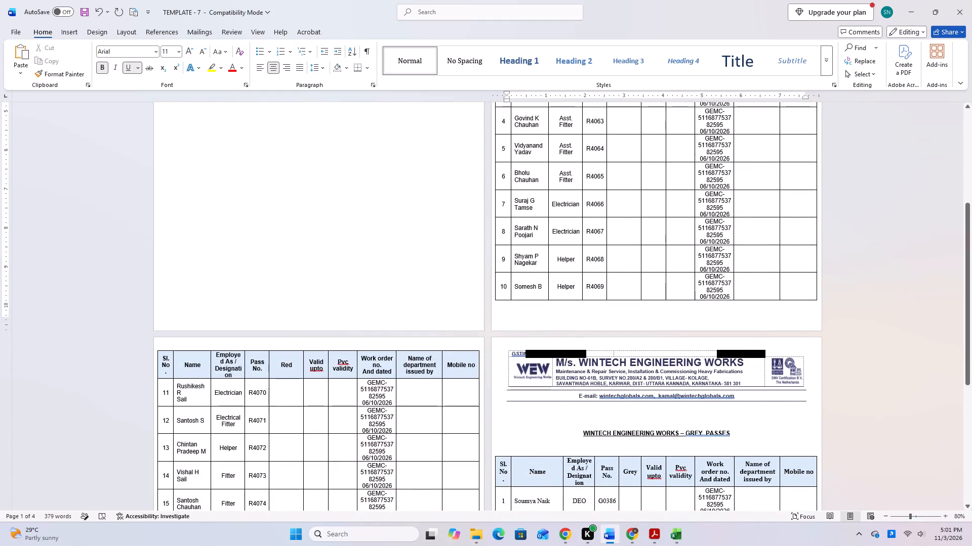
pyautogui.scroll(-3, 389, 306)
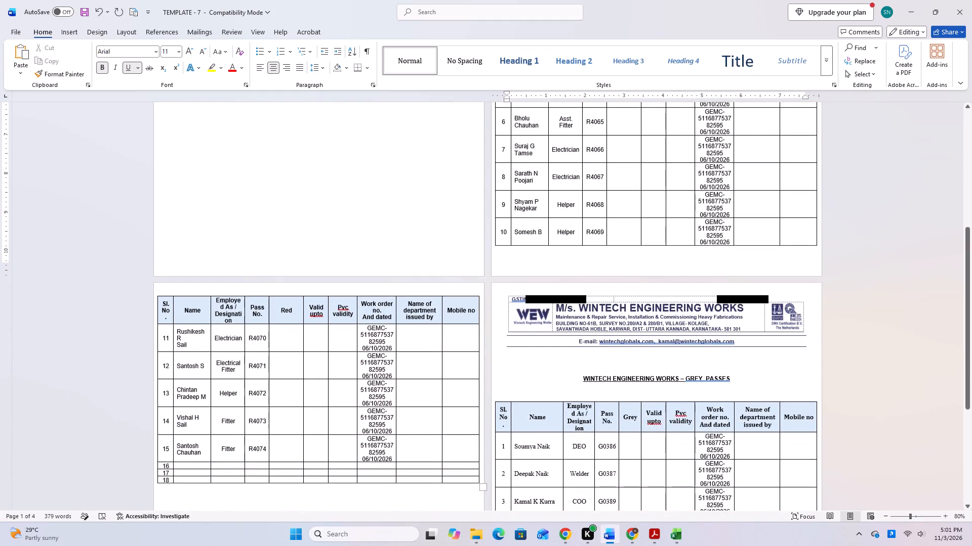
pyautogui.moveTo(164, 464); pyautogui.dragTo(473, 478)
pyautogui.press('Delete')
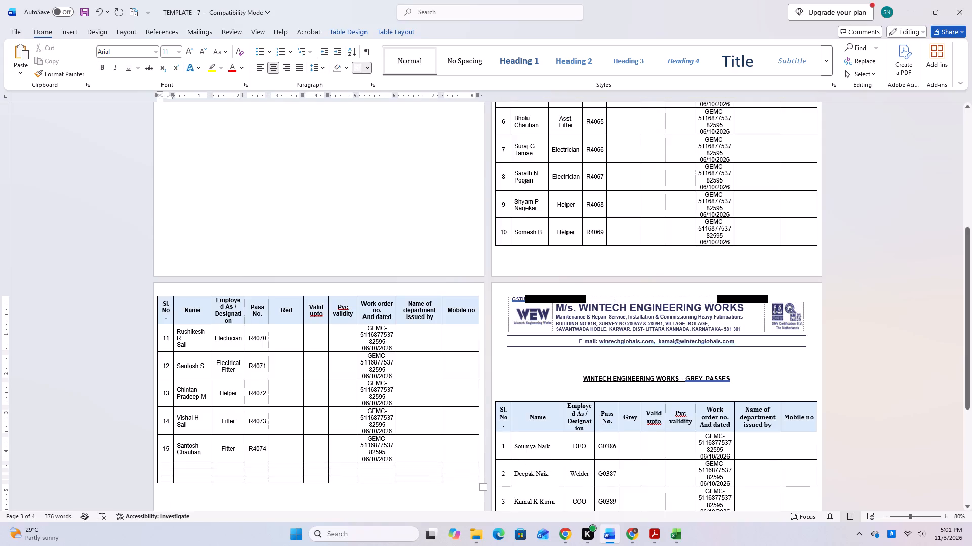
pyautogui.moveTo(166, 468); pyautogui.dragTo(167, 468)
pyautogui.moveTo(167, 468); pyautogui.dragTo(440, 484)
pyautogui.rightClick(440, 484)
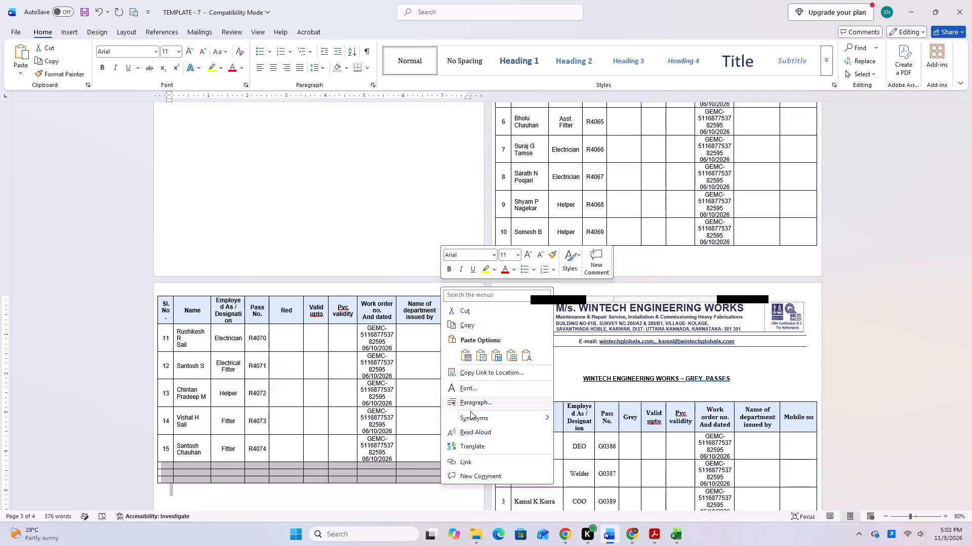
pyautogui.rightClick(363, 480)
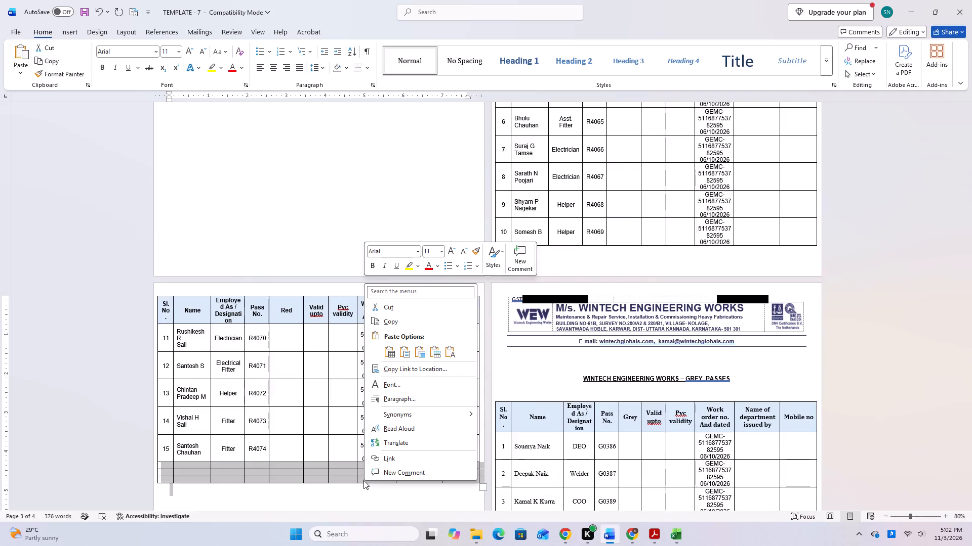
pyautogui.press('BackSpace')
pyautogui.click(363, 480)
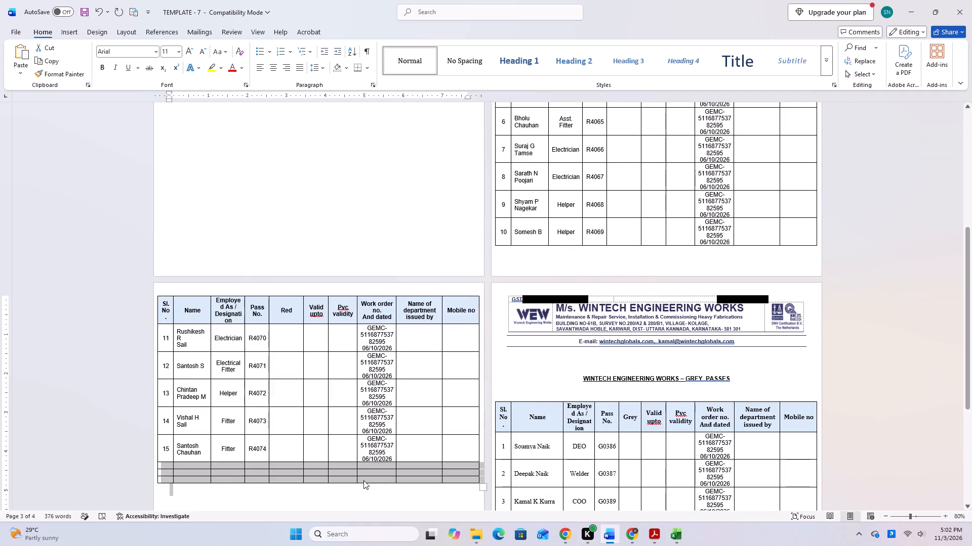
pyautogui.press('BackSpace')
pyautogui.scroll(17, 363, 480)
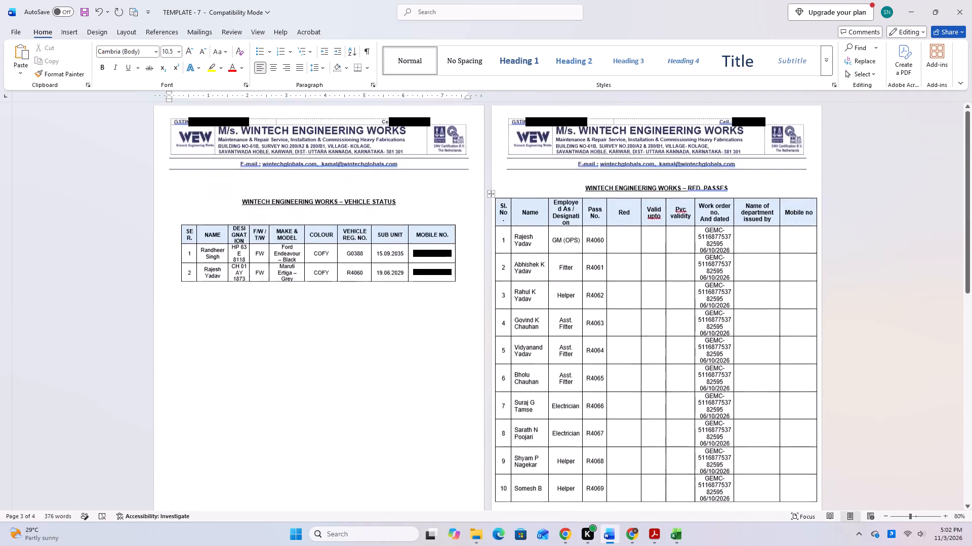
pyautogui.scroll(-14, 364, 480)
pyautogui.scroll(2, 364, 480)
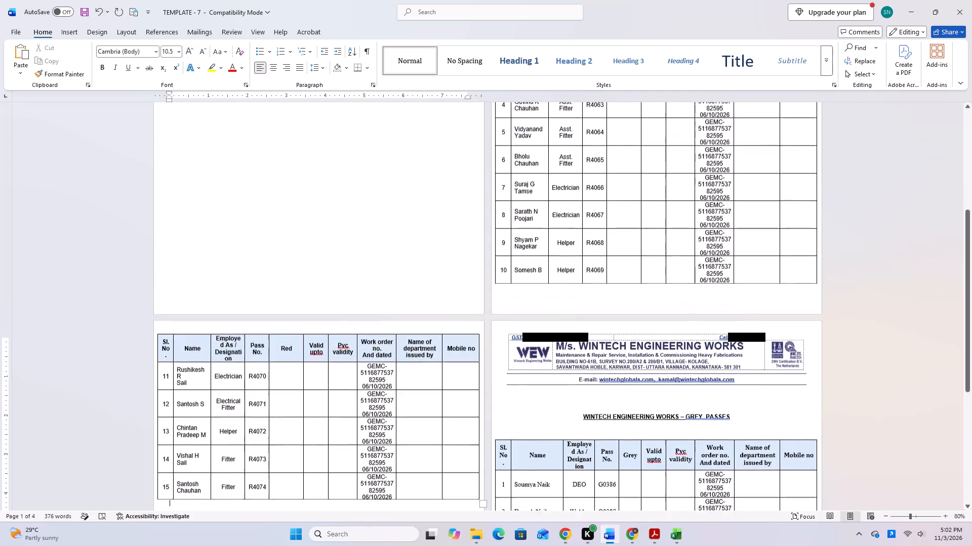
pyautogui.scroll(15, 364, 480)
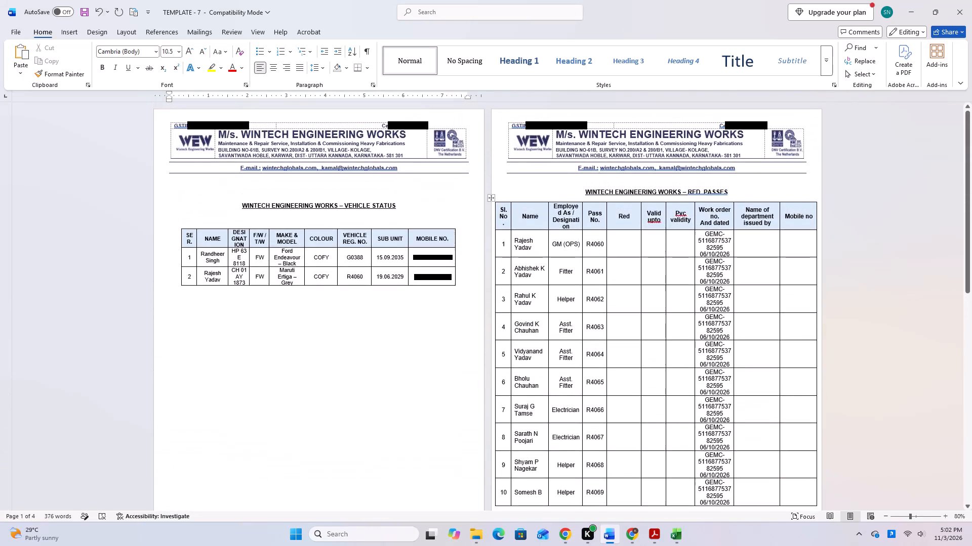
# Delete the Red header cell and the empty cells below it in rows 1 to 10 of the Red passes table, shifting cells left.
pyautogui.moveTo(615, 216); pyautogui.dragTo(617, 245)
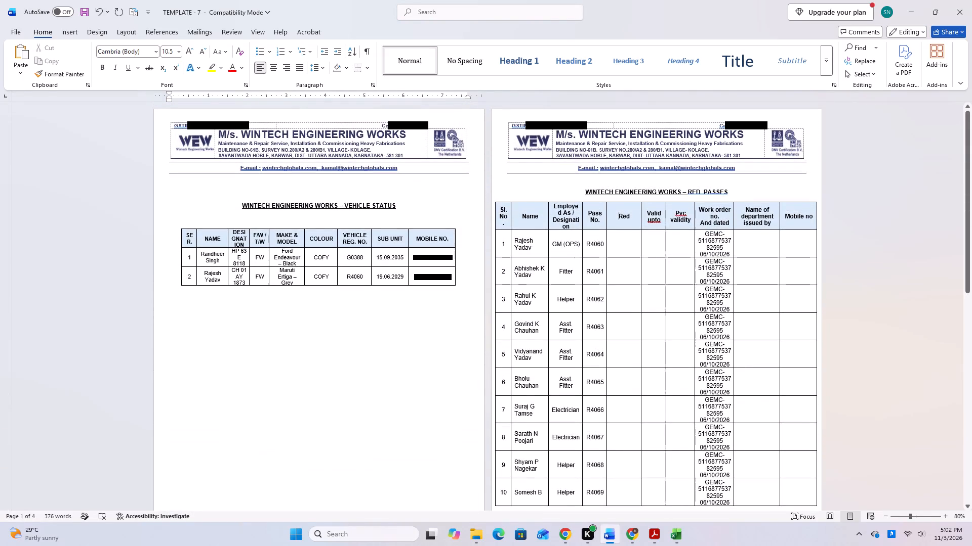
pyautogui.moveTo(617, 245); pyautogui.dragTo(632, 500)
pyautogui.press('BackSpace')
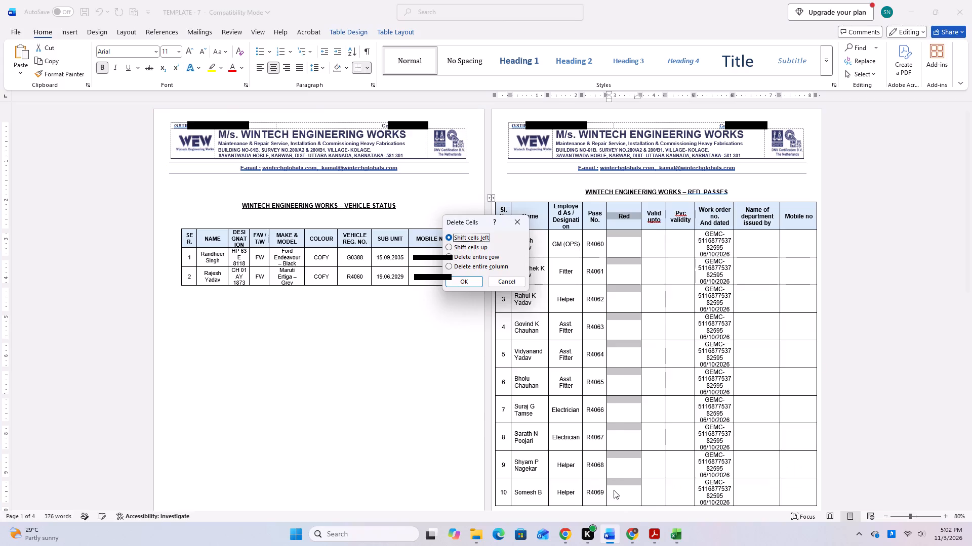
pyautogui.click(459, 276)
# Delete the extra empty cells after Pass No. in rows 11 to 15 of the Red passes table, shifting cells left.
pyautogui.scroll(-2, 601, 326)
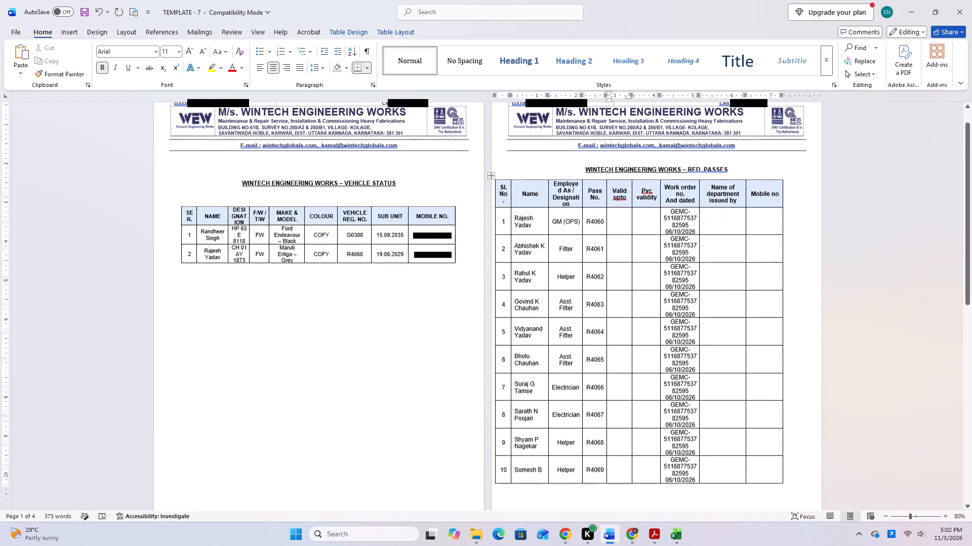
pyautogui.scroll(-15, 601, 326)
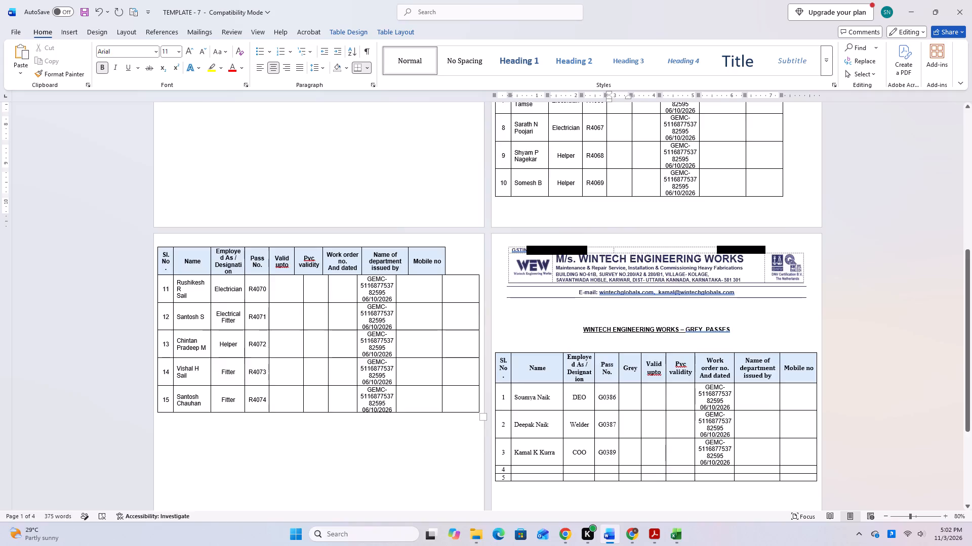
pyautogui.scroll(17, 274, 278)
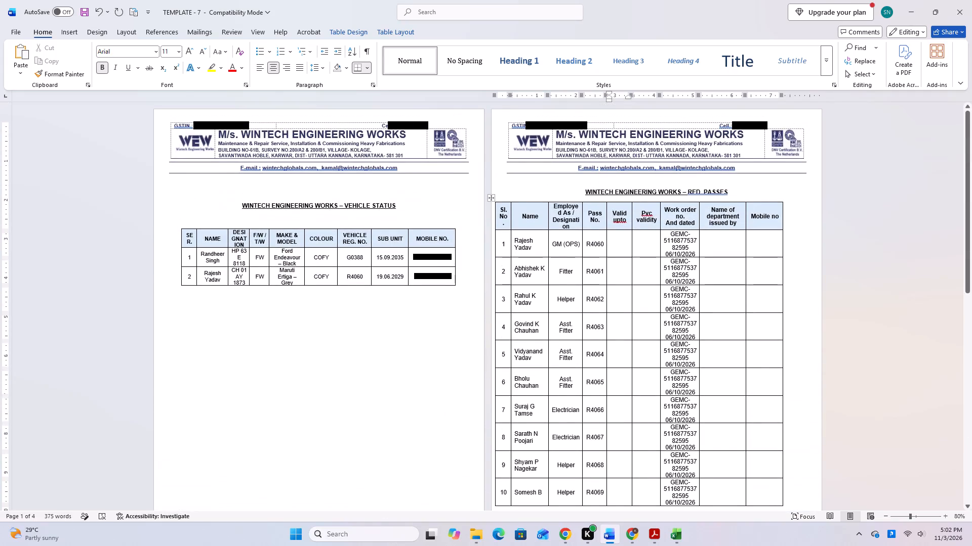
pyautogui.scroll(-15, 285, 291)
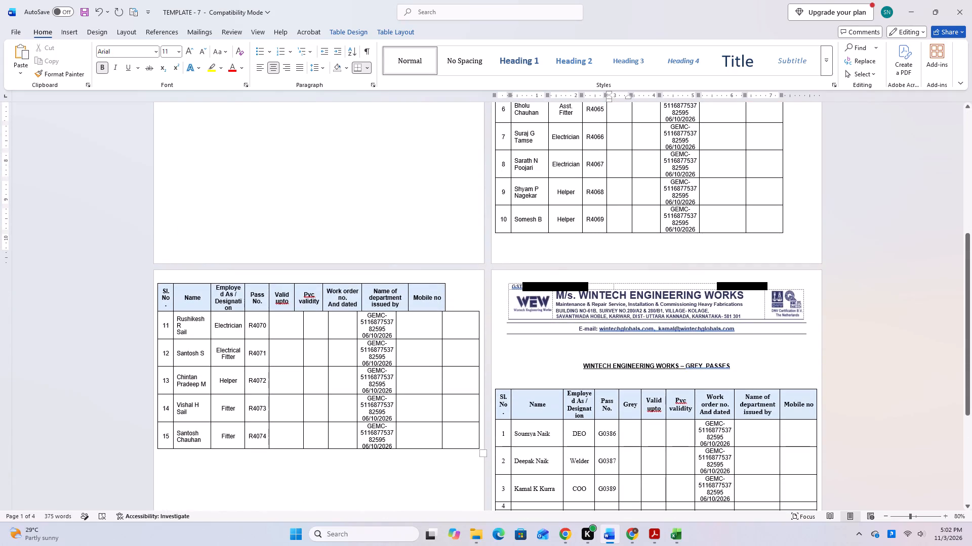
pyautogui.moveTo(278, 332); pyautogui.dragTo(288, 440)
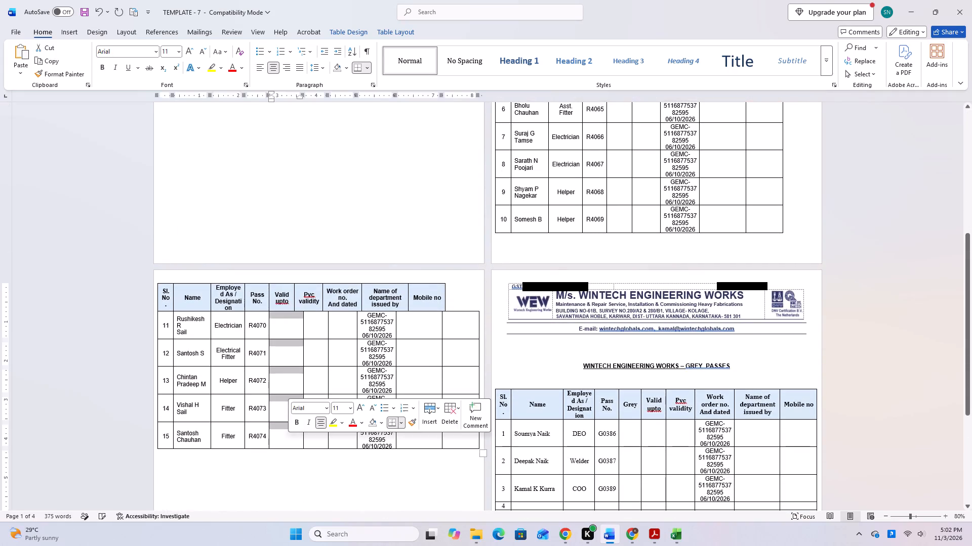
pyautogui.press('BackSpace')
pyautogui.click(467, 281)
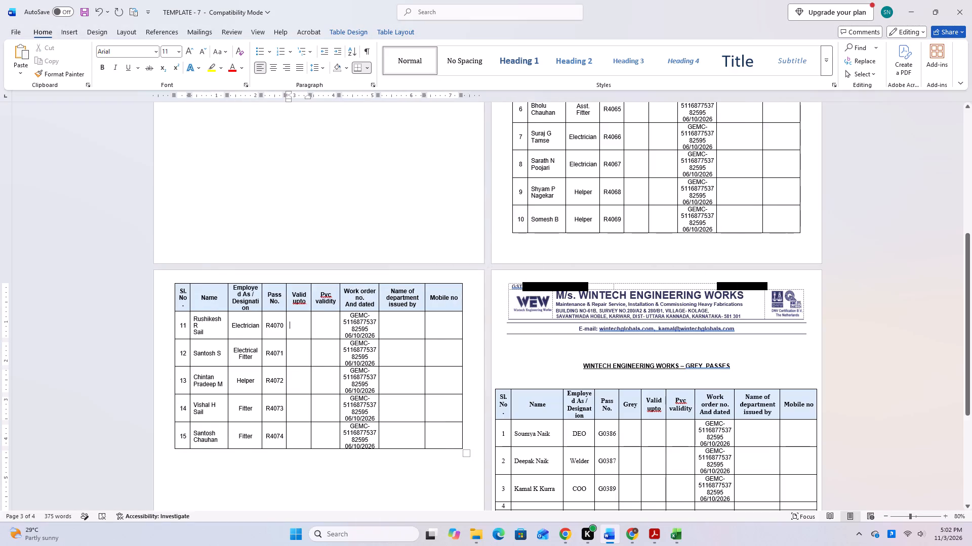
# Remove the blank line between the letterhead's e-mail line and the Red passes title.
pyautogui.scroll(3, 398, 349)
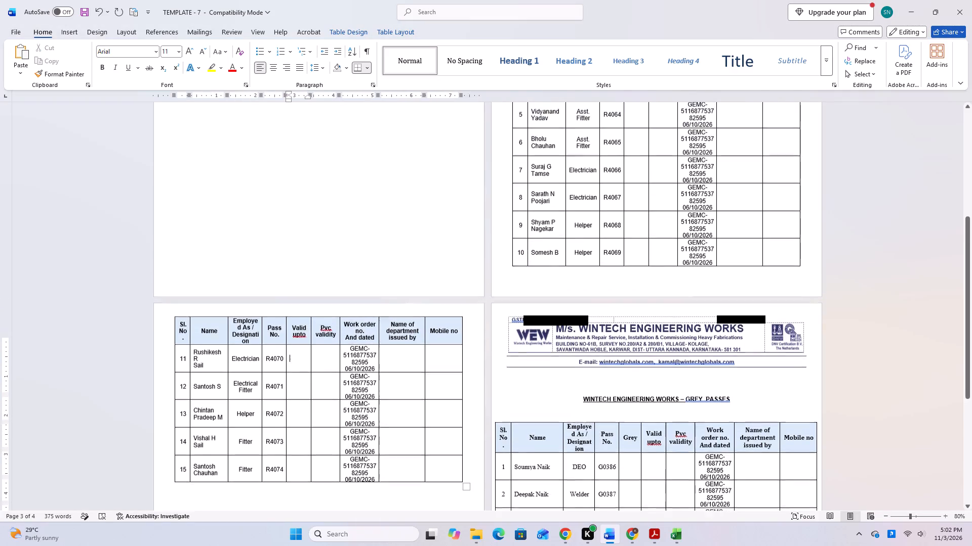
pyautogui.scroll(2, 398, 349)
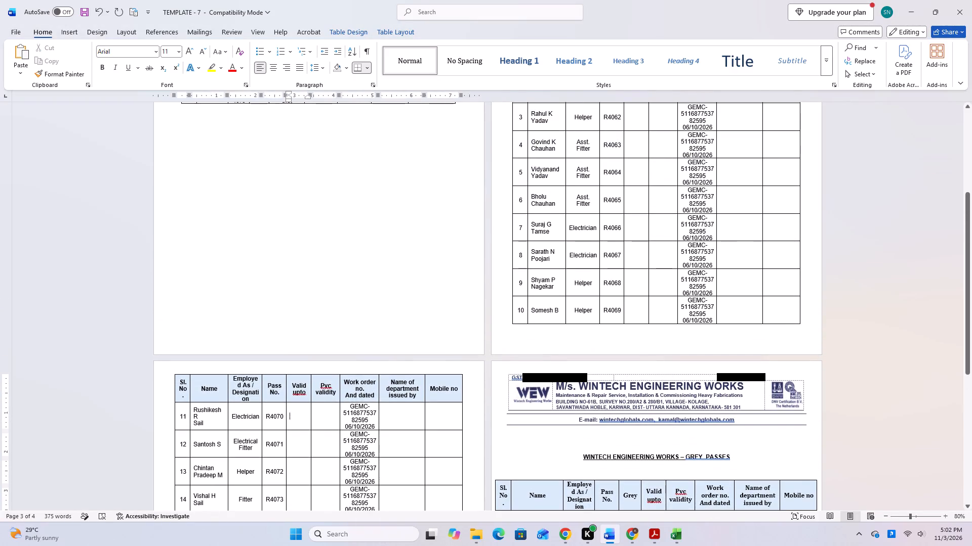
pyautogui.click(547, 344)
pyautogui.scroll(9, 547, 344)
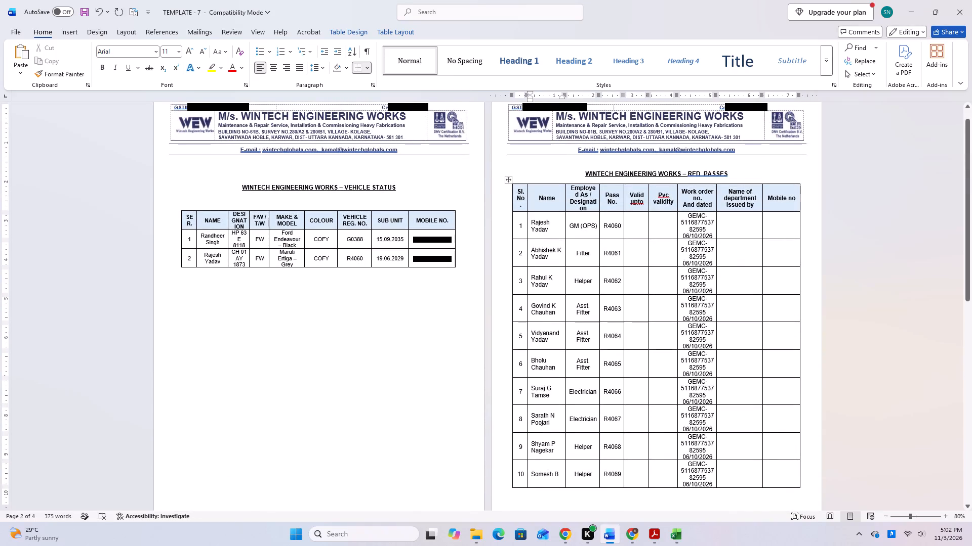
pyautogui.click(573, 163)
pyautogui.press('BackSpace')
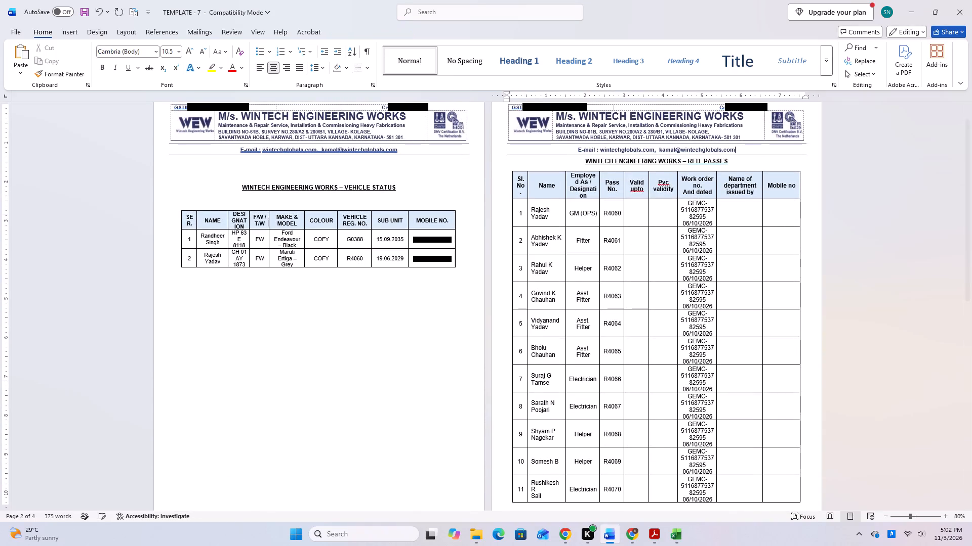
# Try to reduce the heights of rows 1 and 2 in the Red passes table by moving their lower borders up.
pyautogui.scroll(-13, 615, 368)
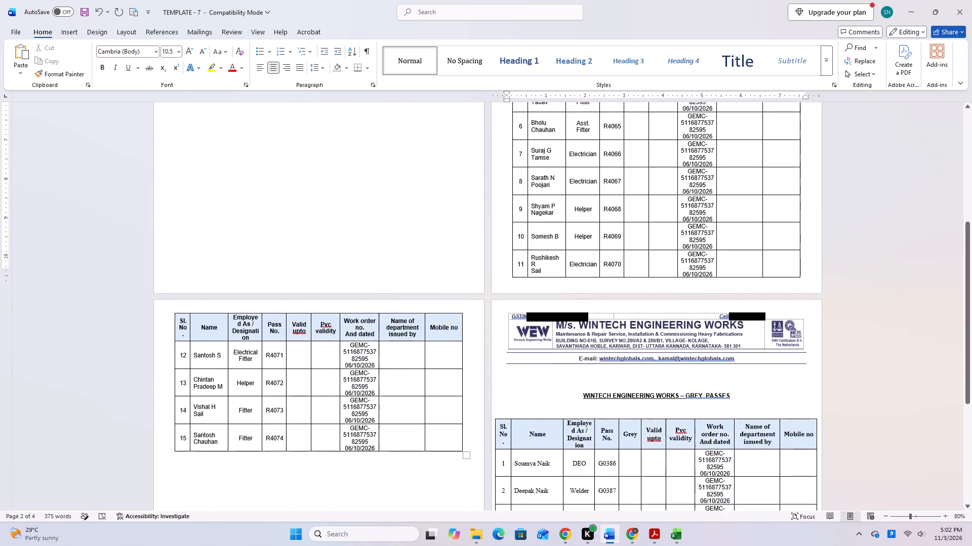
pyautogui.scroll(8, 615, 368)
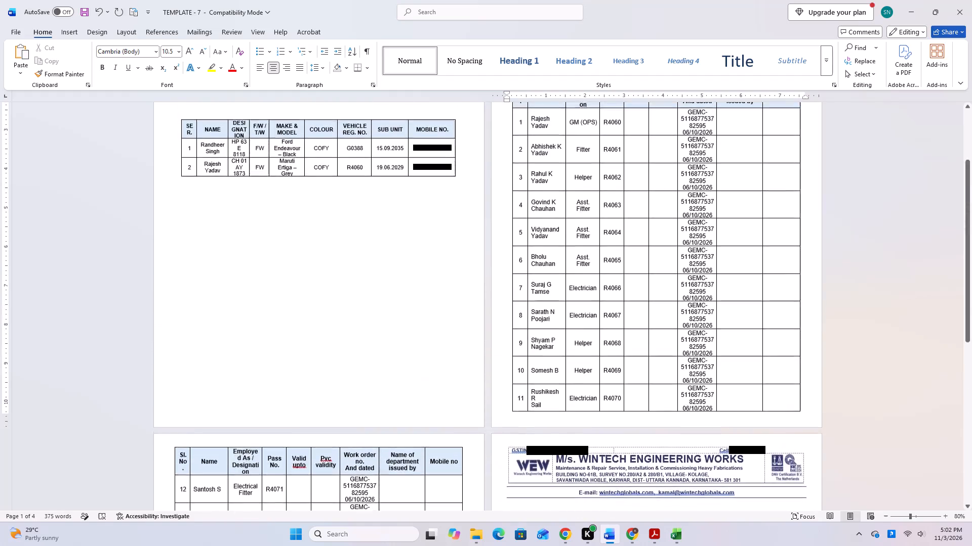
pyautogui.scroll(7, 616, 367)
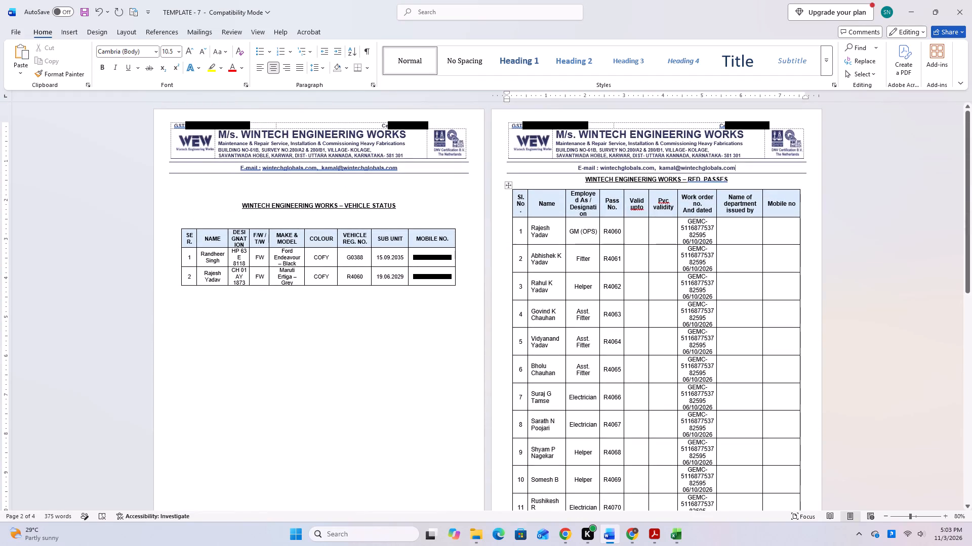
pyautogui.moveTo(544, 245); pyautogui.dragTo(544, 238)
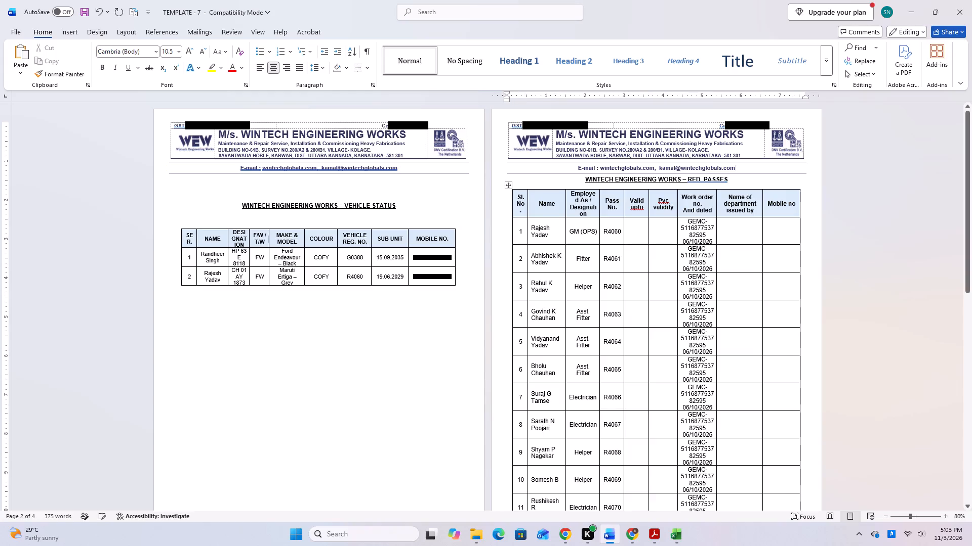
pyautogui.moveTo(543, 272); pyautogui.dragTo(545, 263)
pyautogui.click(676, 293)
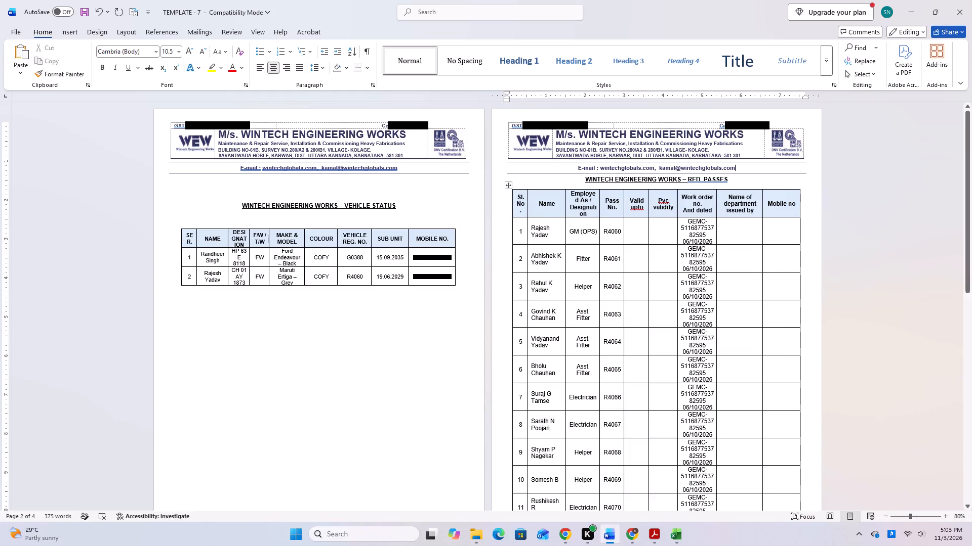
# Set the height of the Red passes table's header row to 0.4".
pyautogui.click(665, 210)
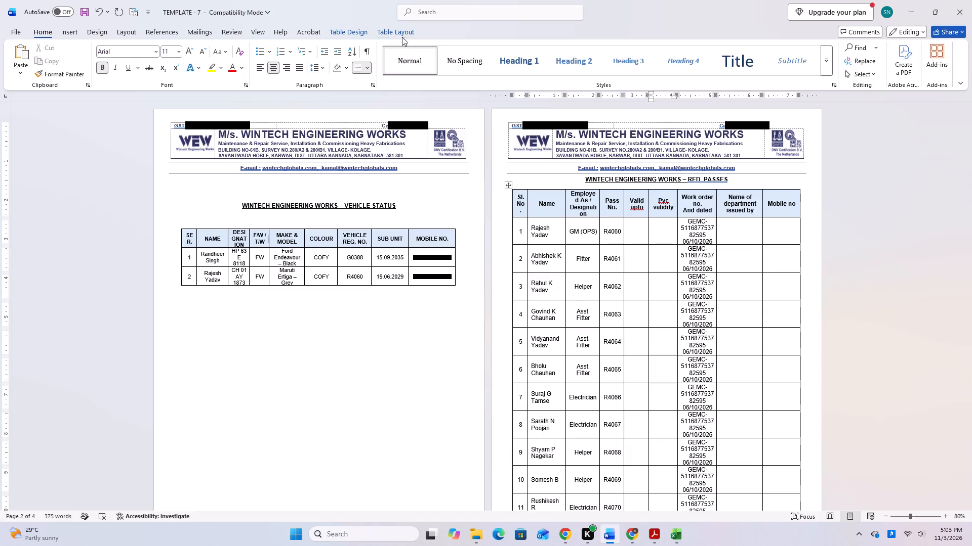
pyautogui.click(402, 35)
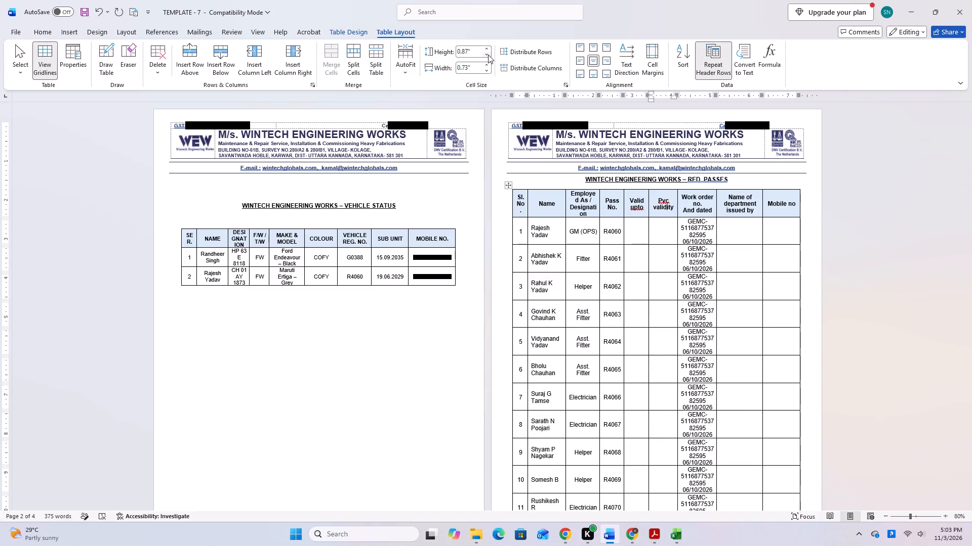
pyautogui.click(488, 55)
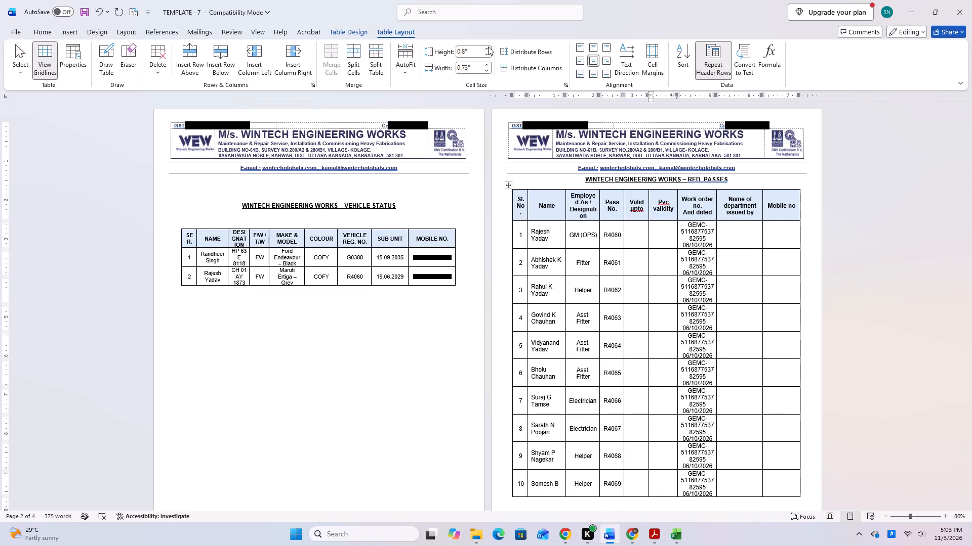
pyautogui.click(488, 47)
pyautogui.click(488, 47)
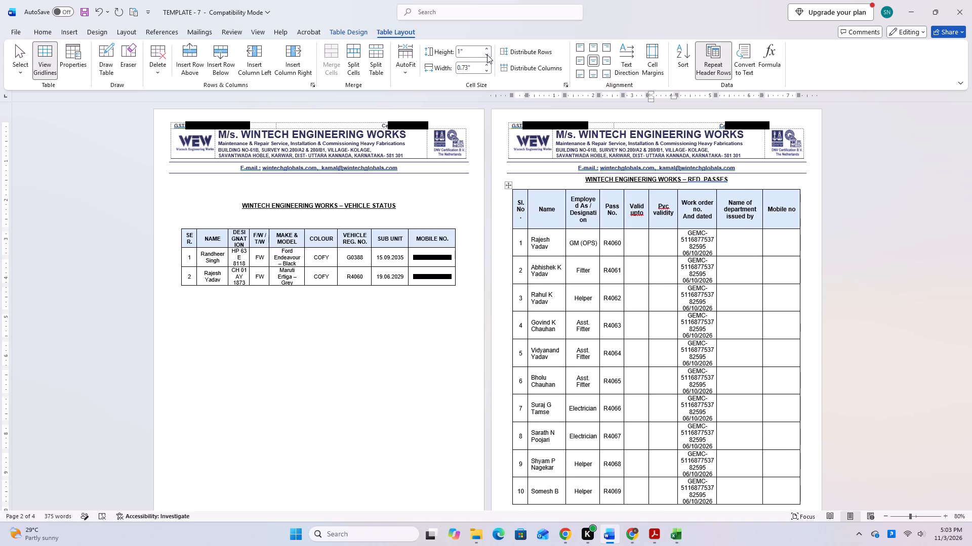
pyautogui.tripleClick(487, 55)
pyautogui.tripleClick(487, 55)
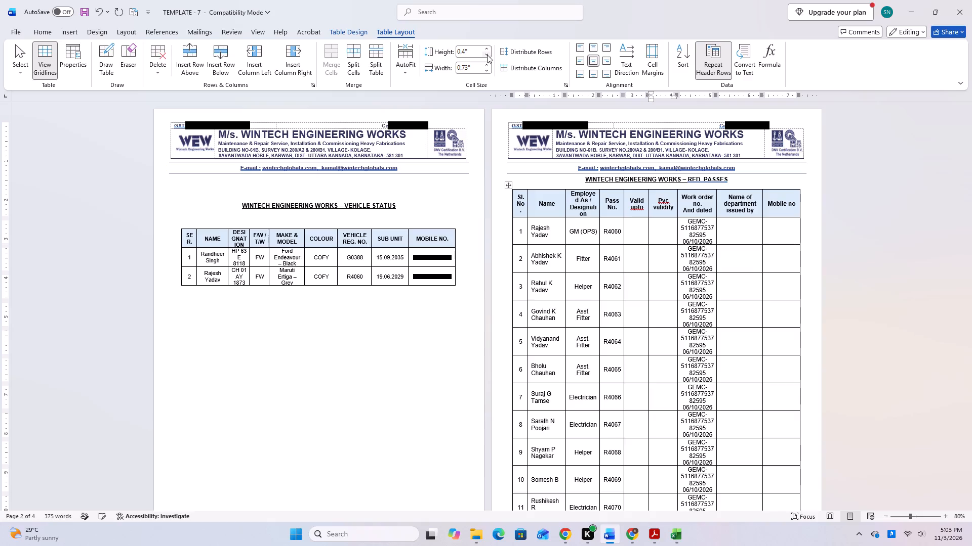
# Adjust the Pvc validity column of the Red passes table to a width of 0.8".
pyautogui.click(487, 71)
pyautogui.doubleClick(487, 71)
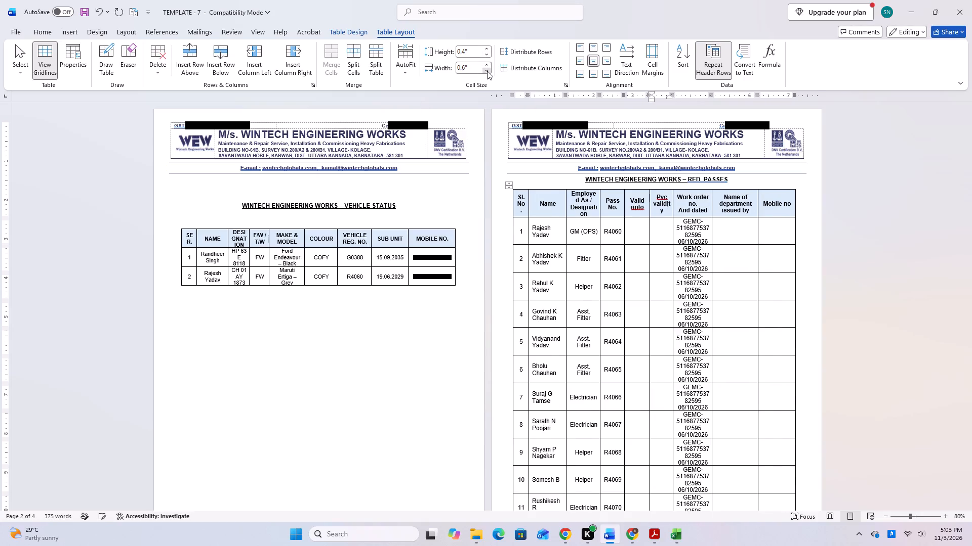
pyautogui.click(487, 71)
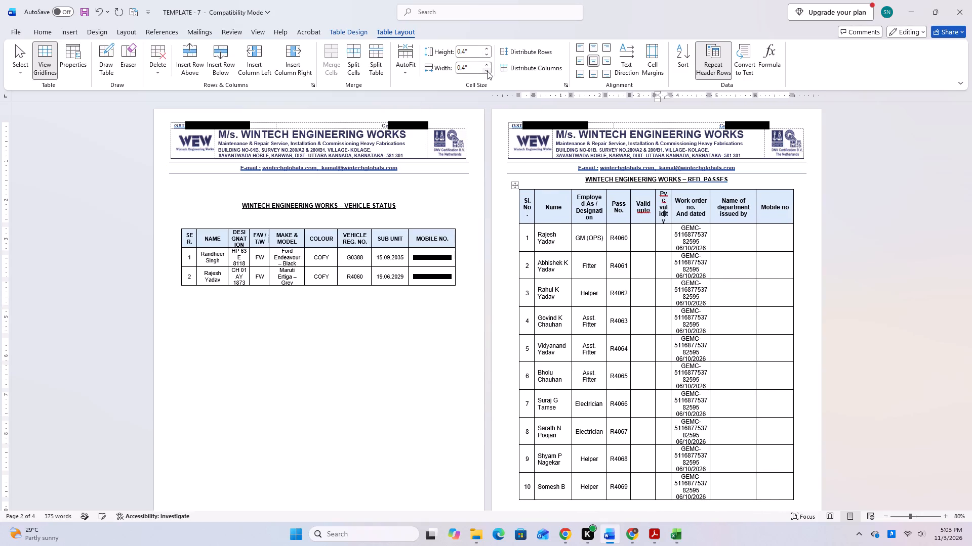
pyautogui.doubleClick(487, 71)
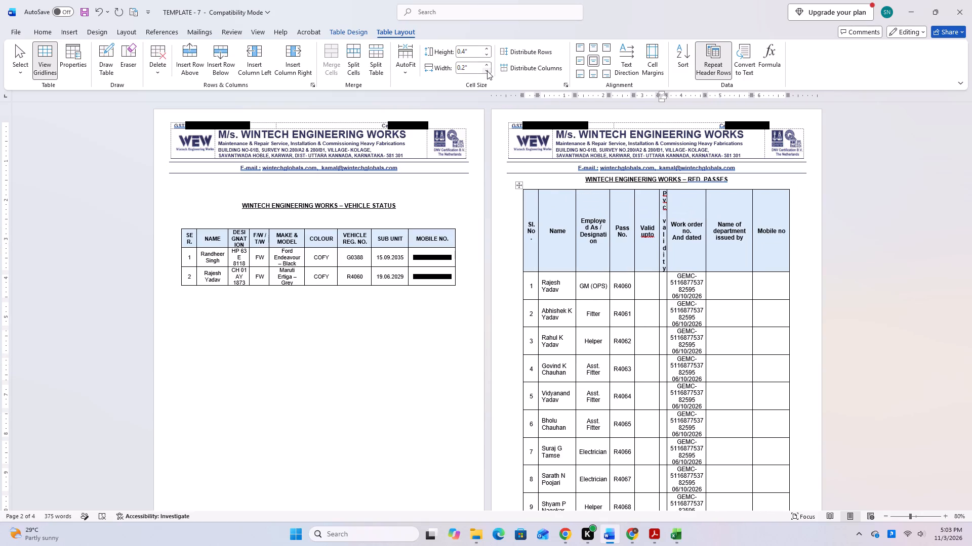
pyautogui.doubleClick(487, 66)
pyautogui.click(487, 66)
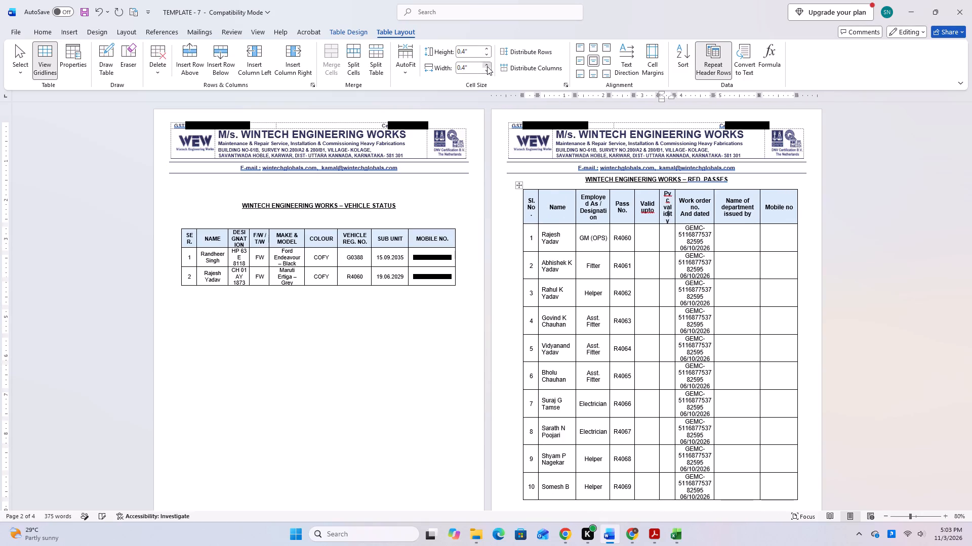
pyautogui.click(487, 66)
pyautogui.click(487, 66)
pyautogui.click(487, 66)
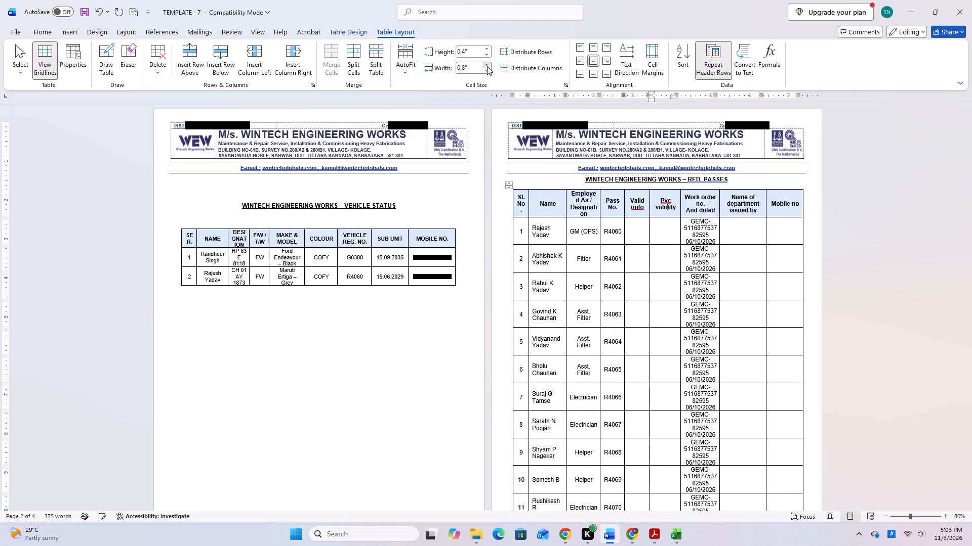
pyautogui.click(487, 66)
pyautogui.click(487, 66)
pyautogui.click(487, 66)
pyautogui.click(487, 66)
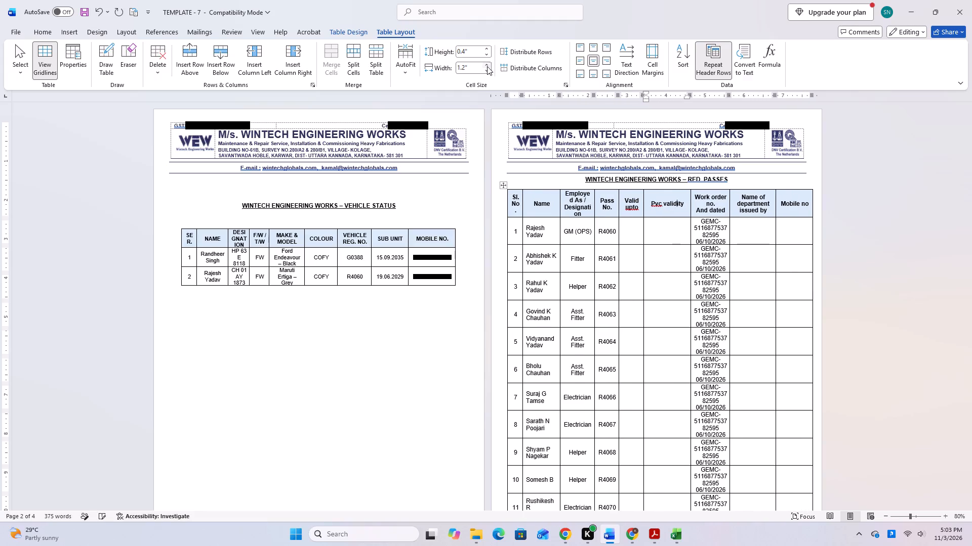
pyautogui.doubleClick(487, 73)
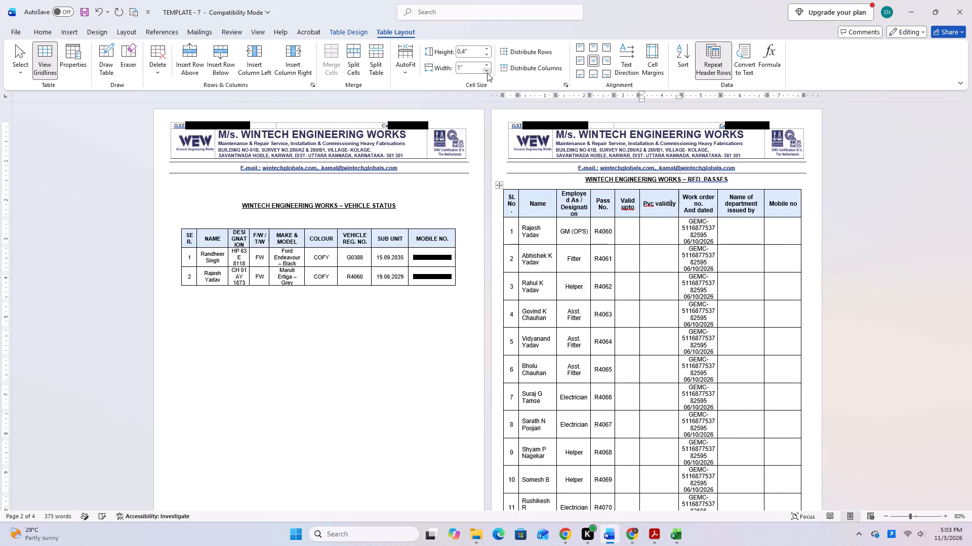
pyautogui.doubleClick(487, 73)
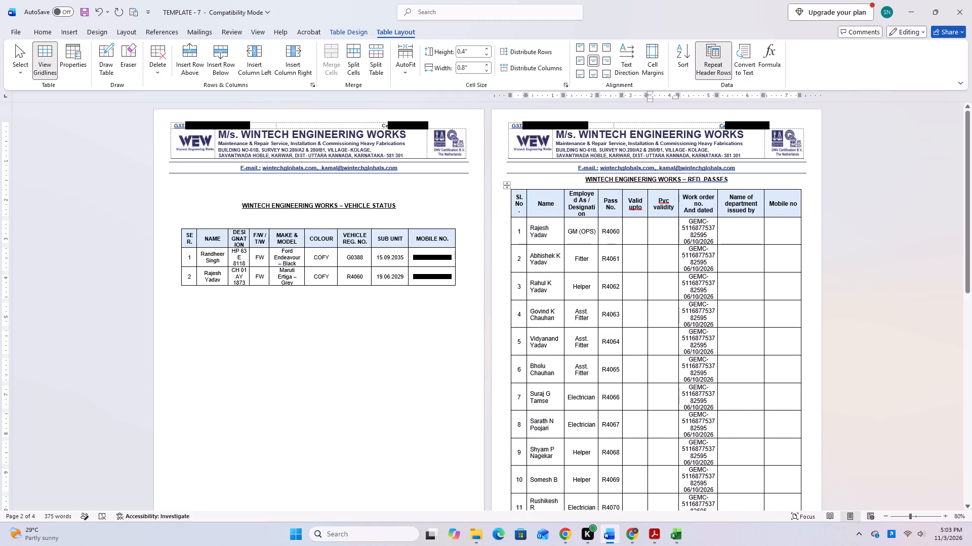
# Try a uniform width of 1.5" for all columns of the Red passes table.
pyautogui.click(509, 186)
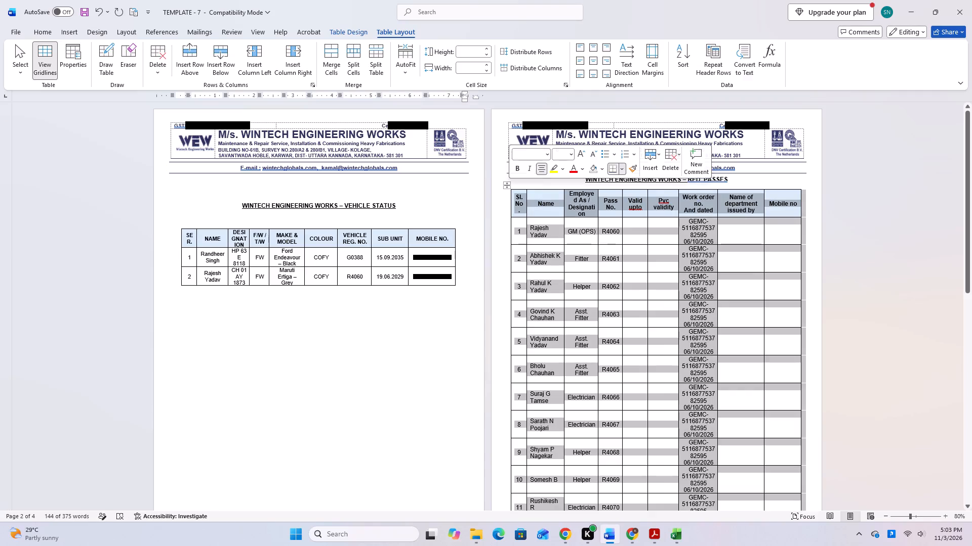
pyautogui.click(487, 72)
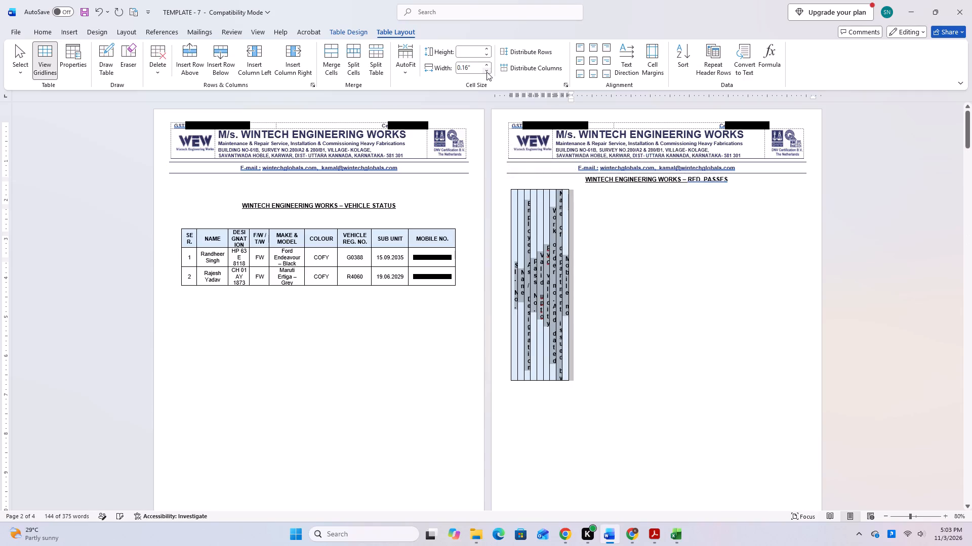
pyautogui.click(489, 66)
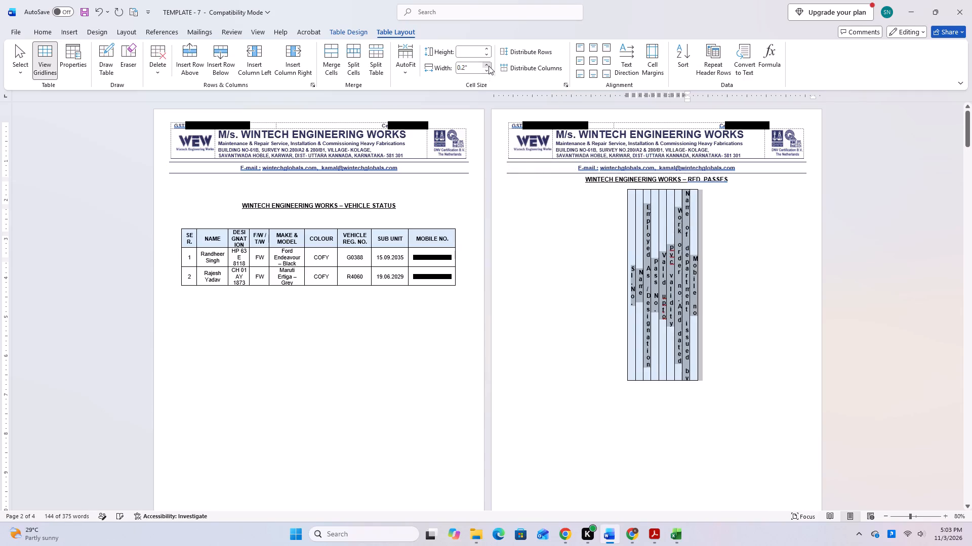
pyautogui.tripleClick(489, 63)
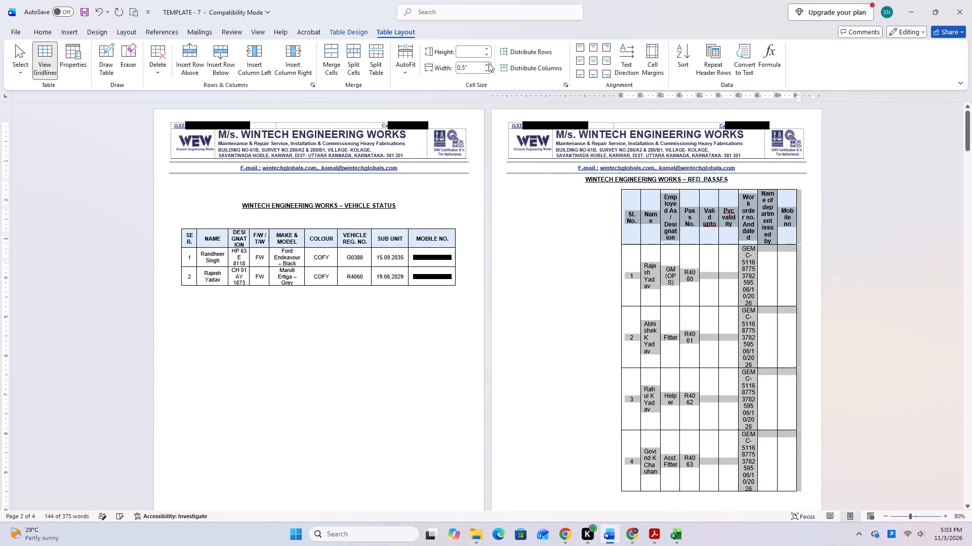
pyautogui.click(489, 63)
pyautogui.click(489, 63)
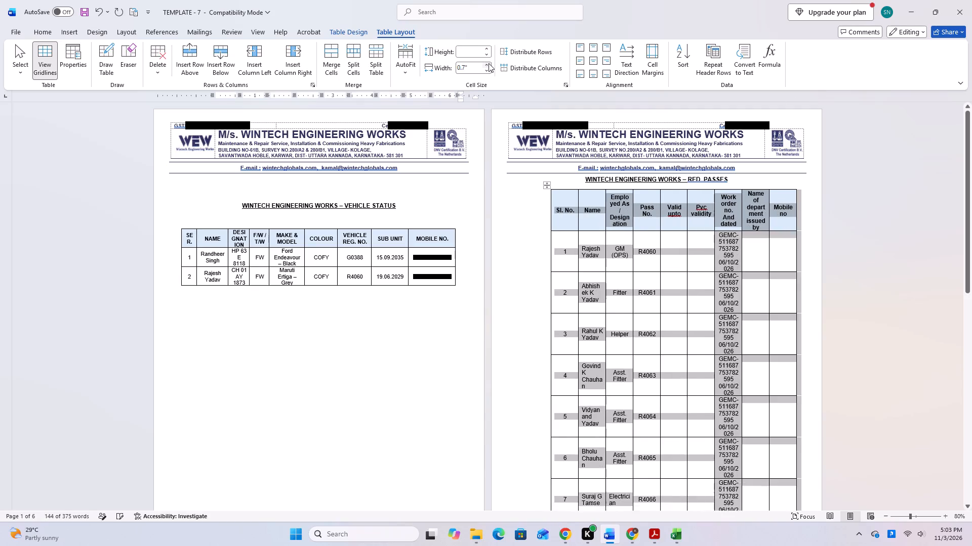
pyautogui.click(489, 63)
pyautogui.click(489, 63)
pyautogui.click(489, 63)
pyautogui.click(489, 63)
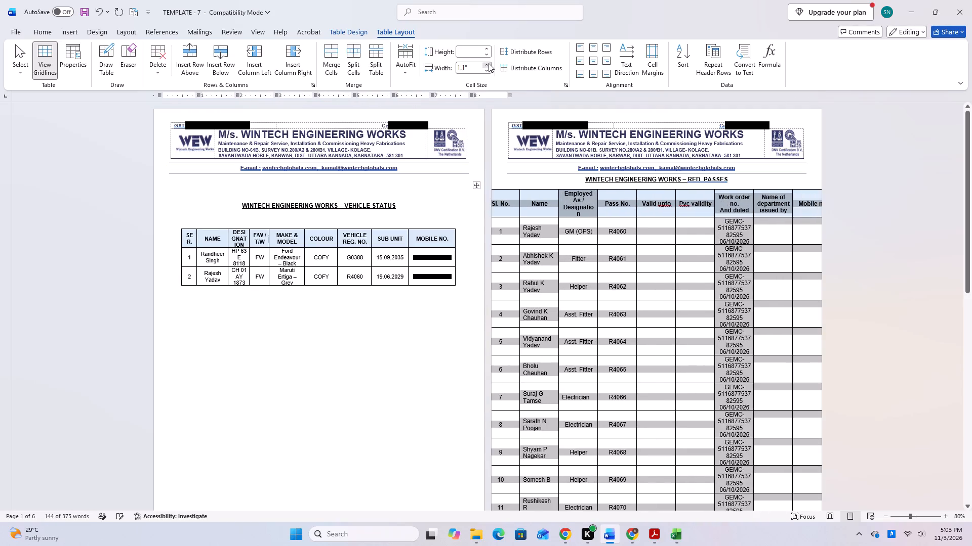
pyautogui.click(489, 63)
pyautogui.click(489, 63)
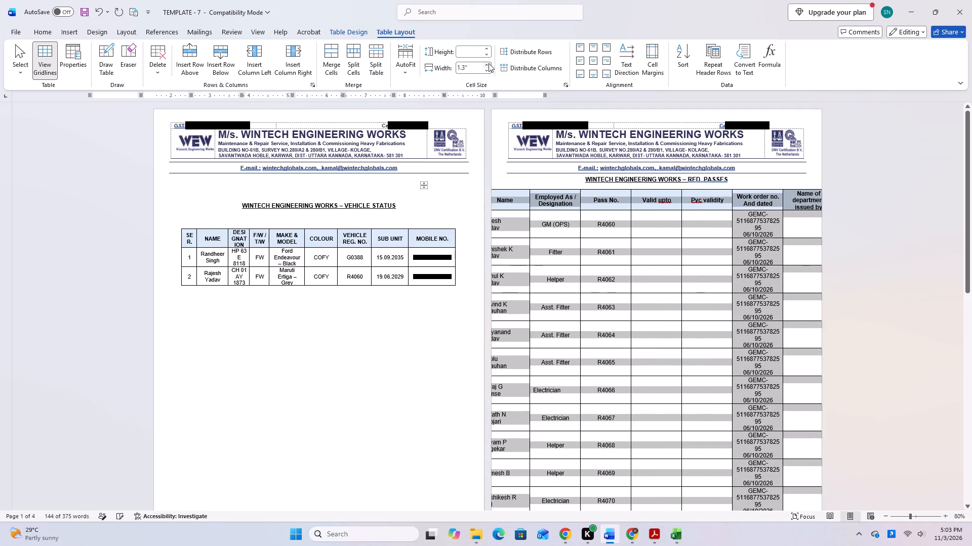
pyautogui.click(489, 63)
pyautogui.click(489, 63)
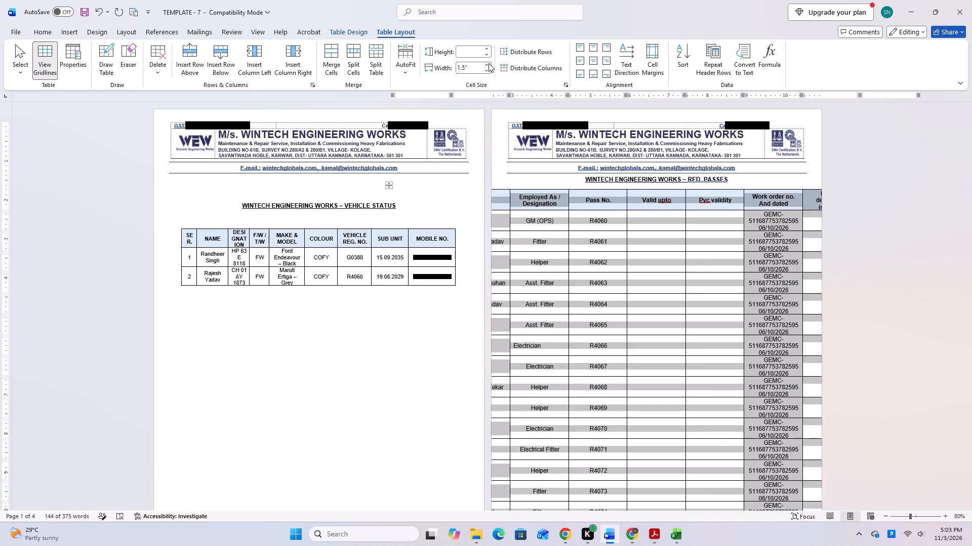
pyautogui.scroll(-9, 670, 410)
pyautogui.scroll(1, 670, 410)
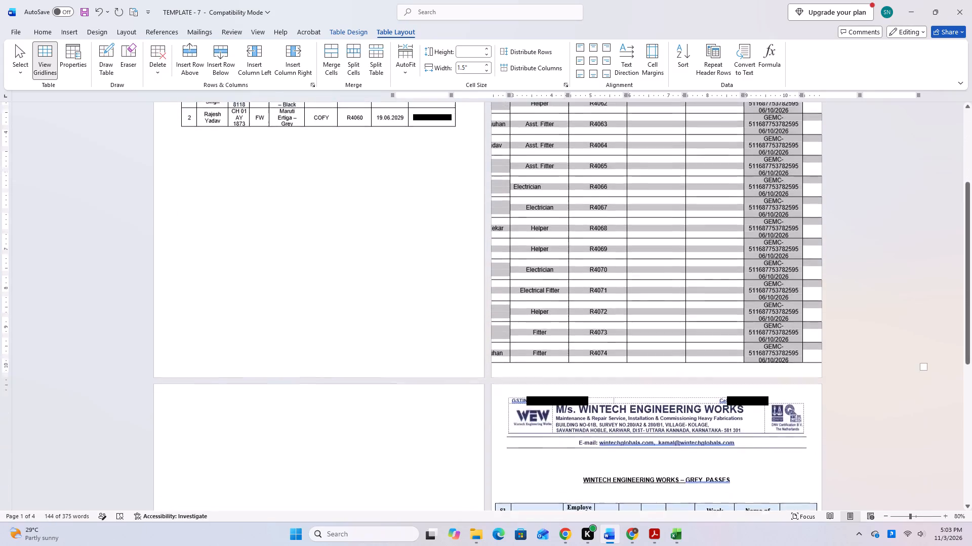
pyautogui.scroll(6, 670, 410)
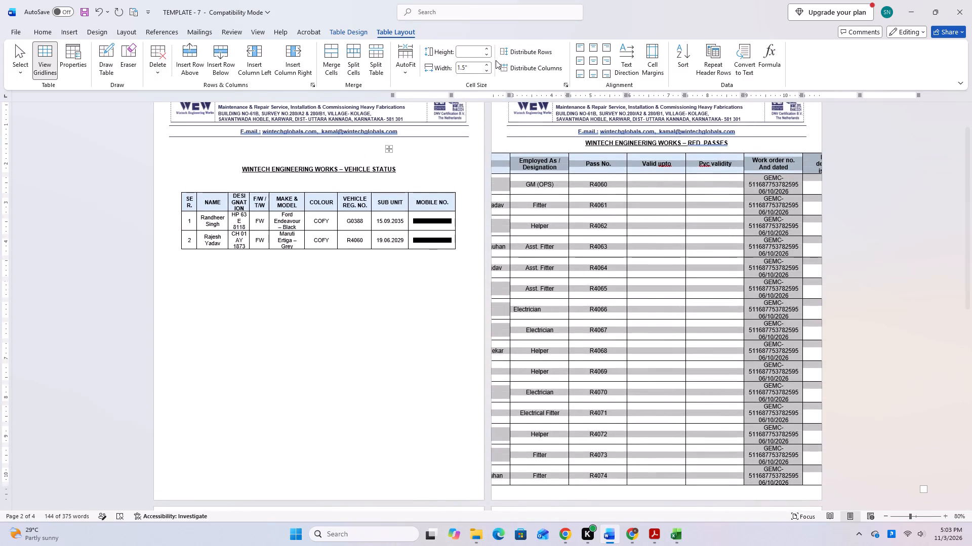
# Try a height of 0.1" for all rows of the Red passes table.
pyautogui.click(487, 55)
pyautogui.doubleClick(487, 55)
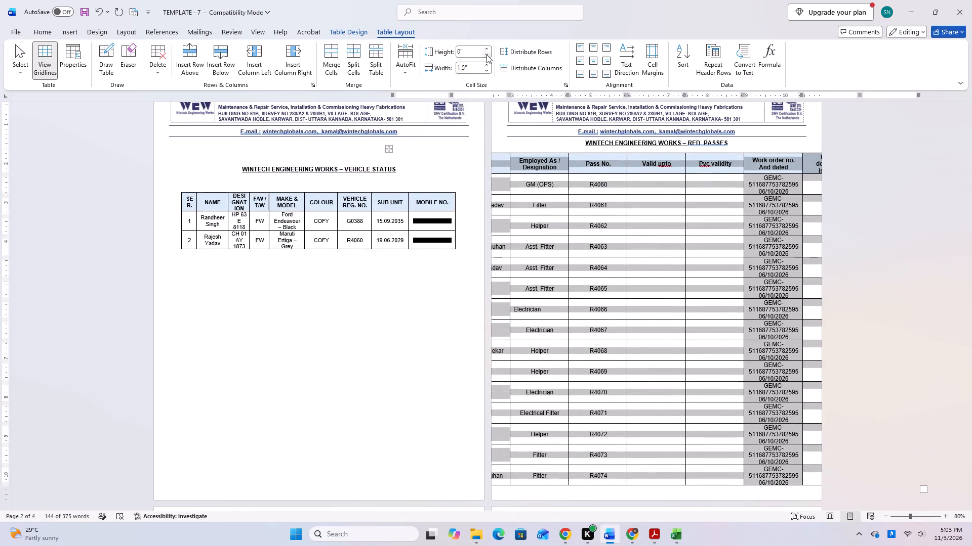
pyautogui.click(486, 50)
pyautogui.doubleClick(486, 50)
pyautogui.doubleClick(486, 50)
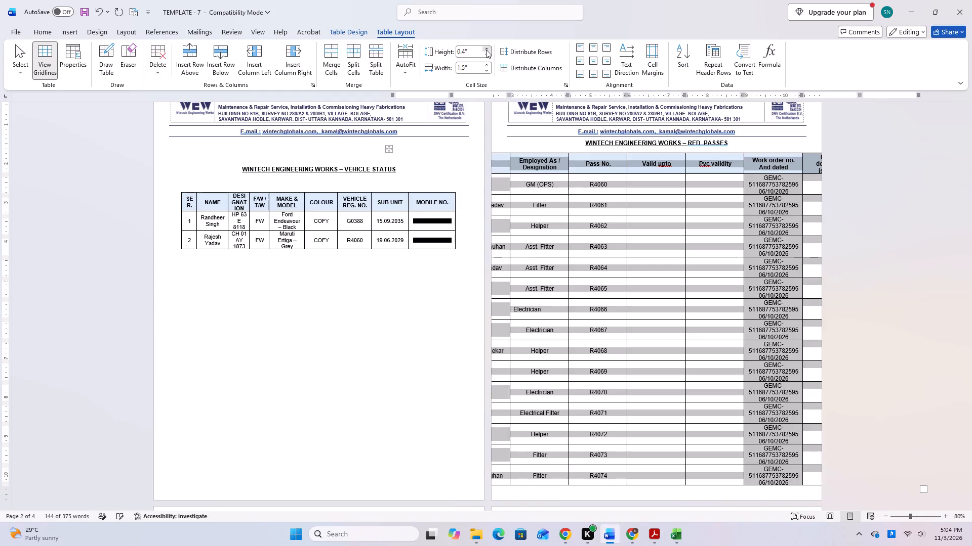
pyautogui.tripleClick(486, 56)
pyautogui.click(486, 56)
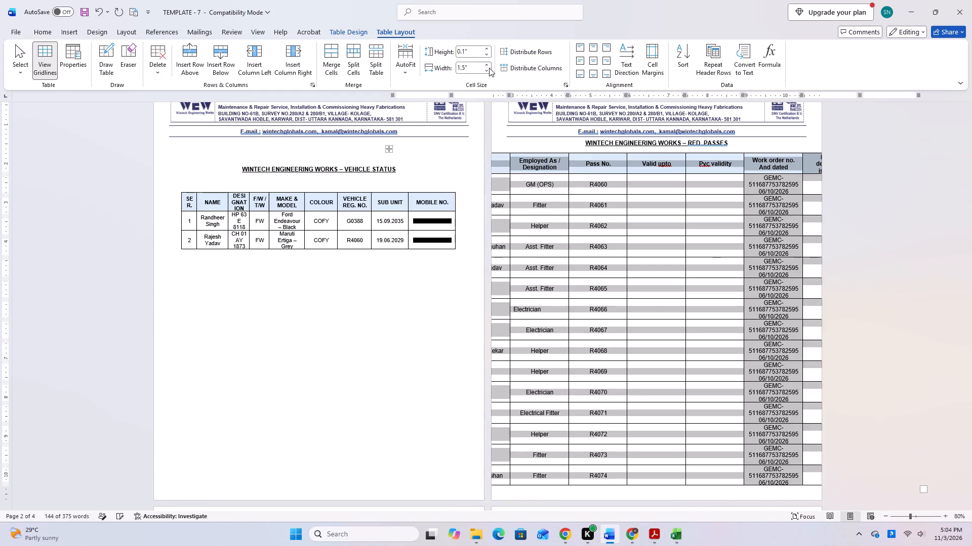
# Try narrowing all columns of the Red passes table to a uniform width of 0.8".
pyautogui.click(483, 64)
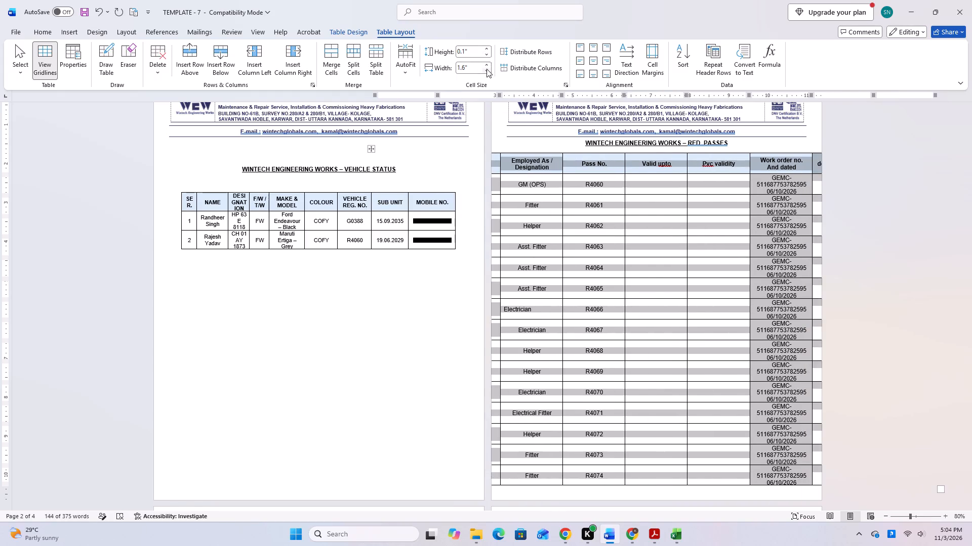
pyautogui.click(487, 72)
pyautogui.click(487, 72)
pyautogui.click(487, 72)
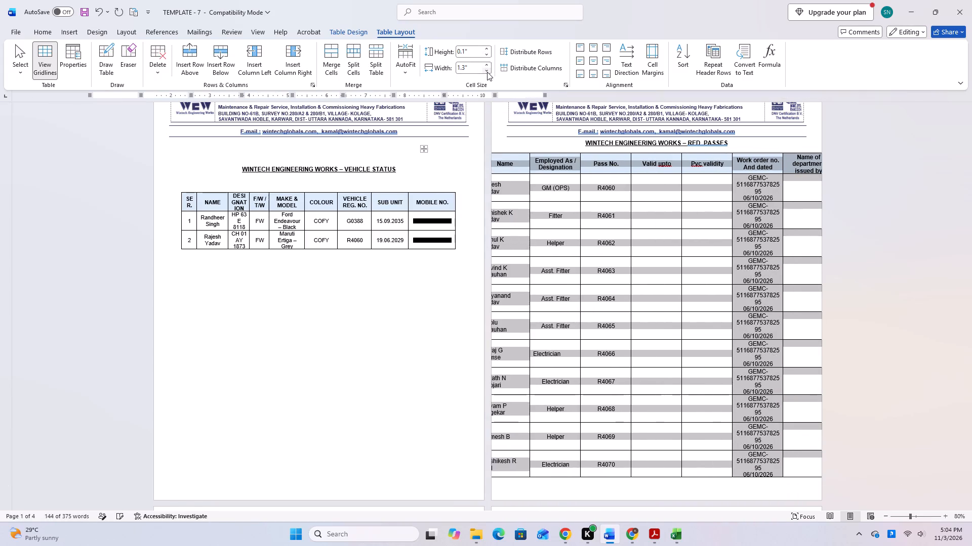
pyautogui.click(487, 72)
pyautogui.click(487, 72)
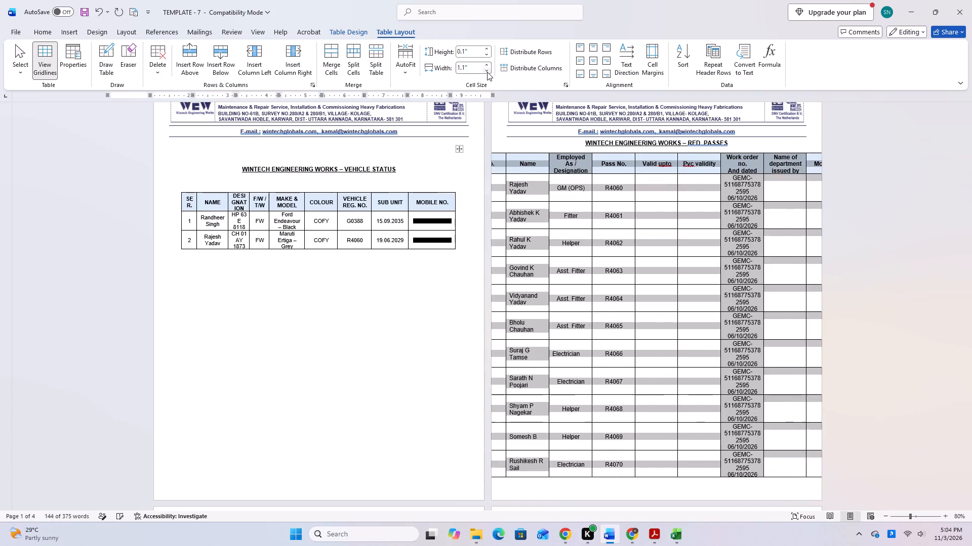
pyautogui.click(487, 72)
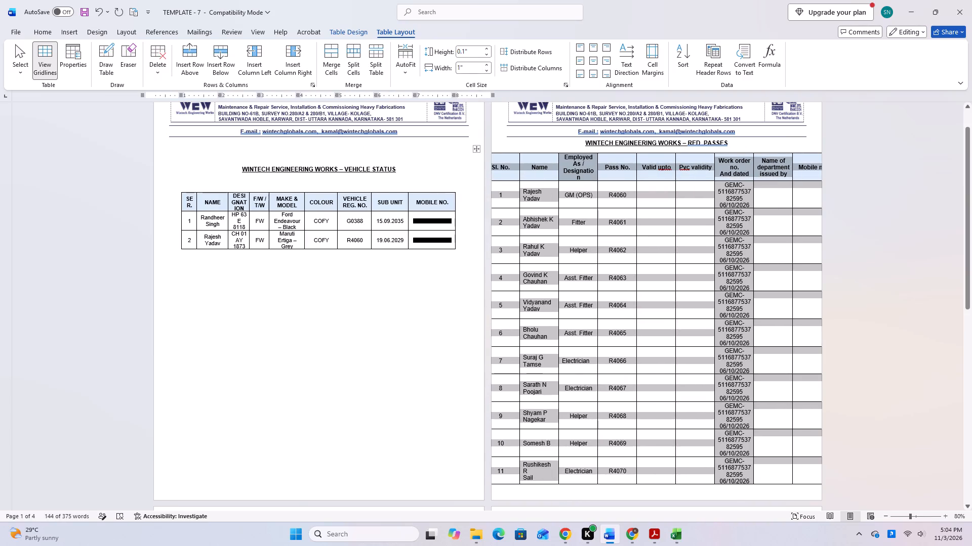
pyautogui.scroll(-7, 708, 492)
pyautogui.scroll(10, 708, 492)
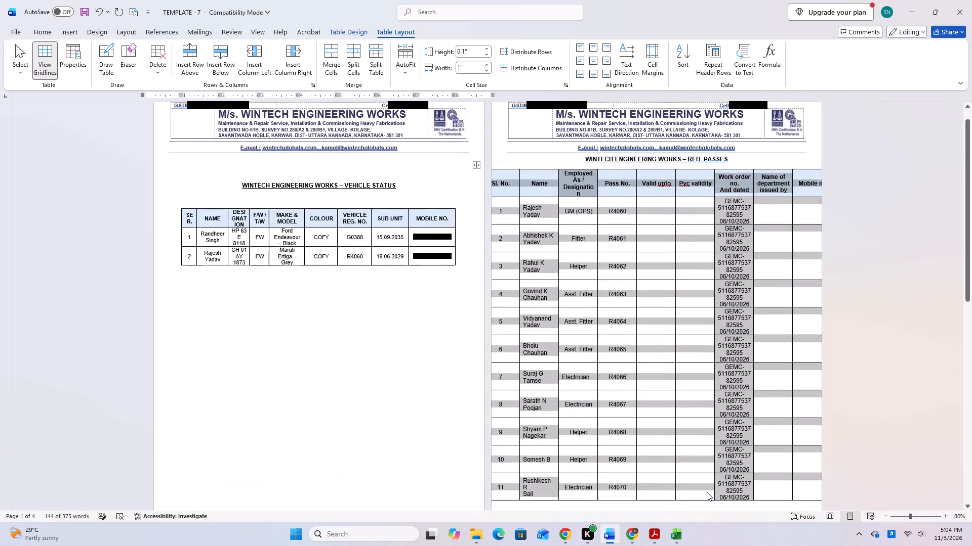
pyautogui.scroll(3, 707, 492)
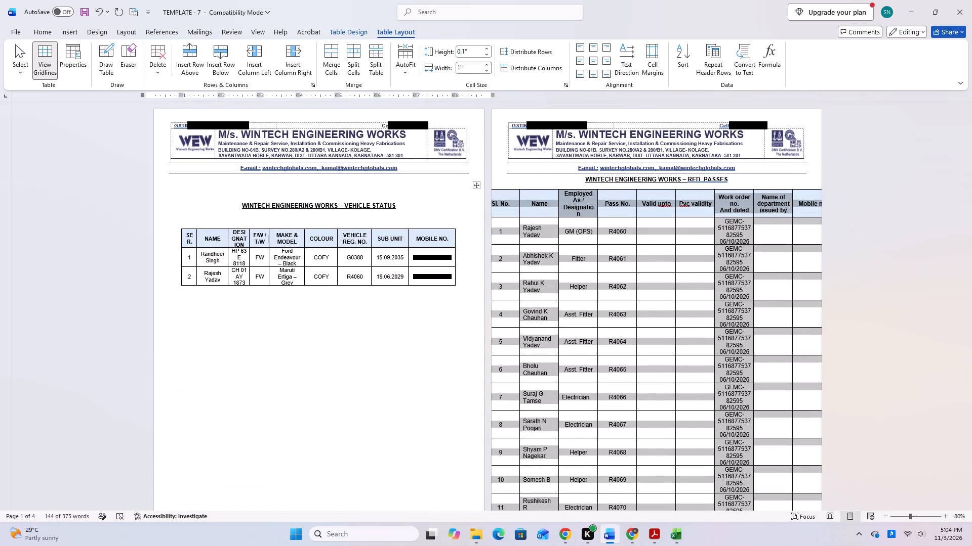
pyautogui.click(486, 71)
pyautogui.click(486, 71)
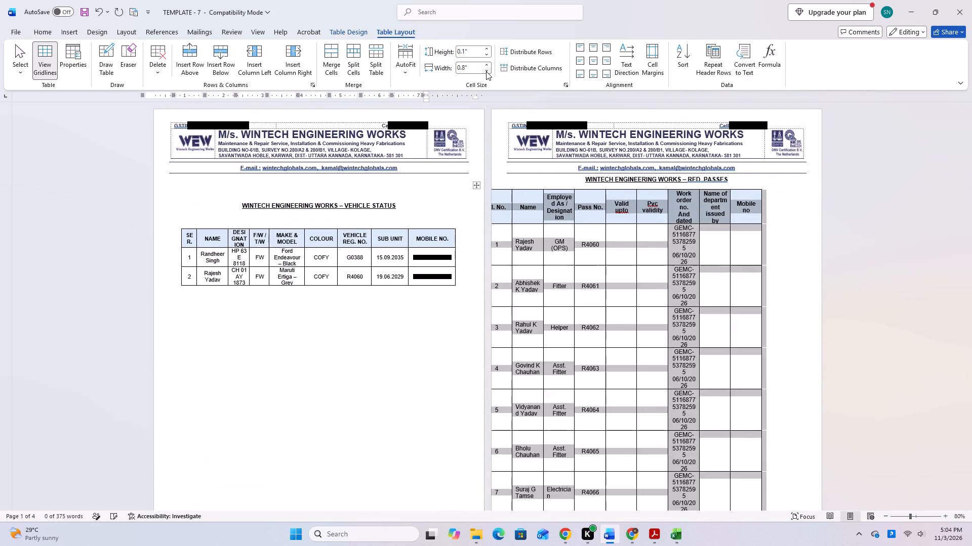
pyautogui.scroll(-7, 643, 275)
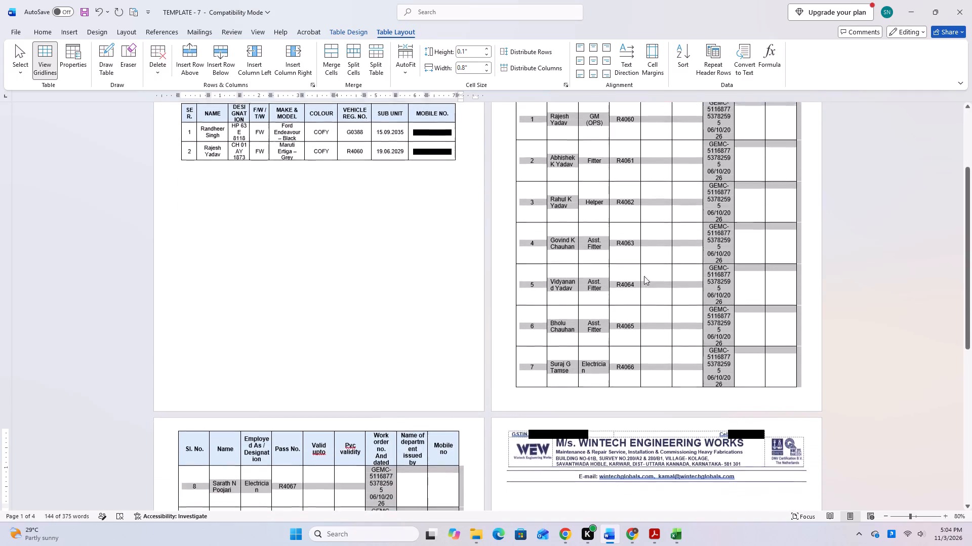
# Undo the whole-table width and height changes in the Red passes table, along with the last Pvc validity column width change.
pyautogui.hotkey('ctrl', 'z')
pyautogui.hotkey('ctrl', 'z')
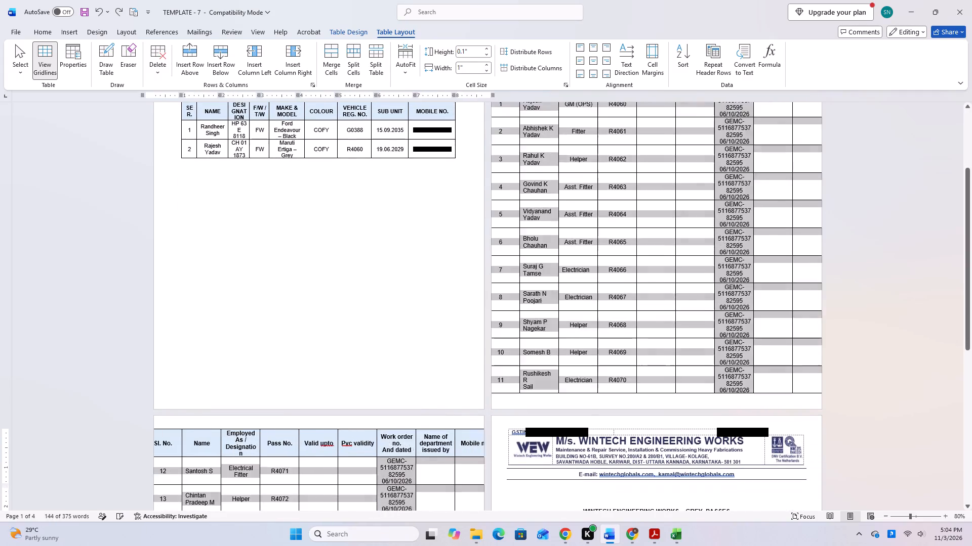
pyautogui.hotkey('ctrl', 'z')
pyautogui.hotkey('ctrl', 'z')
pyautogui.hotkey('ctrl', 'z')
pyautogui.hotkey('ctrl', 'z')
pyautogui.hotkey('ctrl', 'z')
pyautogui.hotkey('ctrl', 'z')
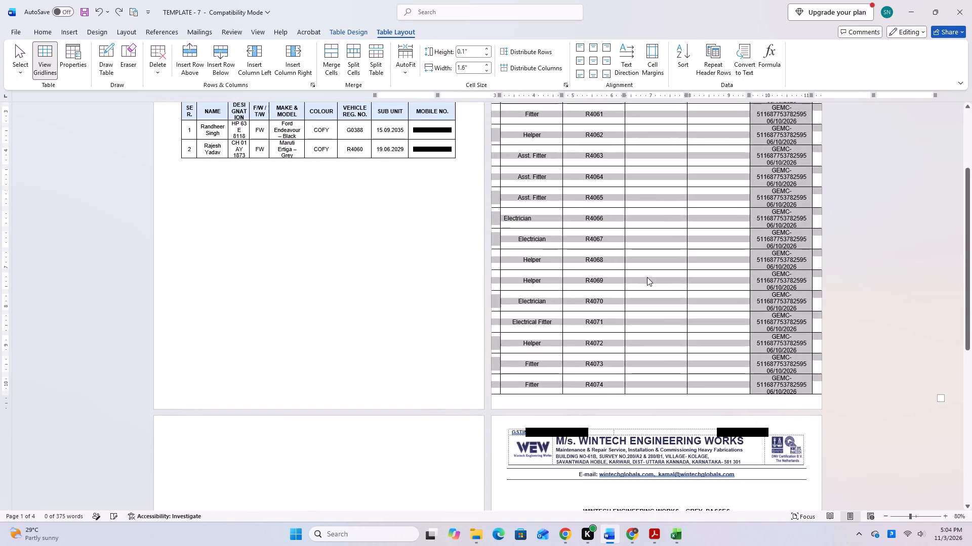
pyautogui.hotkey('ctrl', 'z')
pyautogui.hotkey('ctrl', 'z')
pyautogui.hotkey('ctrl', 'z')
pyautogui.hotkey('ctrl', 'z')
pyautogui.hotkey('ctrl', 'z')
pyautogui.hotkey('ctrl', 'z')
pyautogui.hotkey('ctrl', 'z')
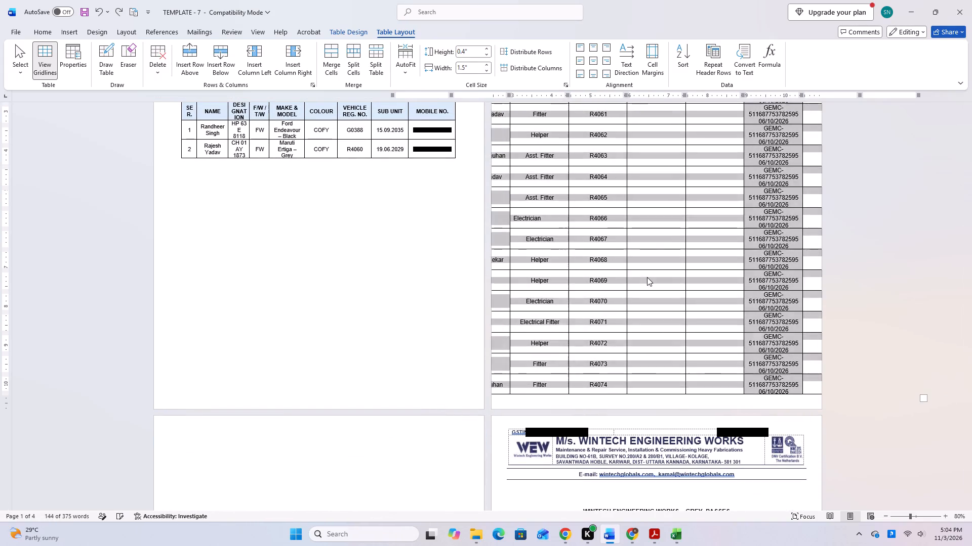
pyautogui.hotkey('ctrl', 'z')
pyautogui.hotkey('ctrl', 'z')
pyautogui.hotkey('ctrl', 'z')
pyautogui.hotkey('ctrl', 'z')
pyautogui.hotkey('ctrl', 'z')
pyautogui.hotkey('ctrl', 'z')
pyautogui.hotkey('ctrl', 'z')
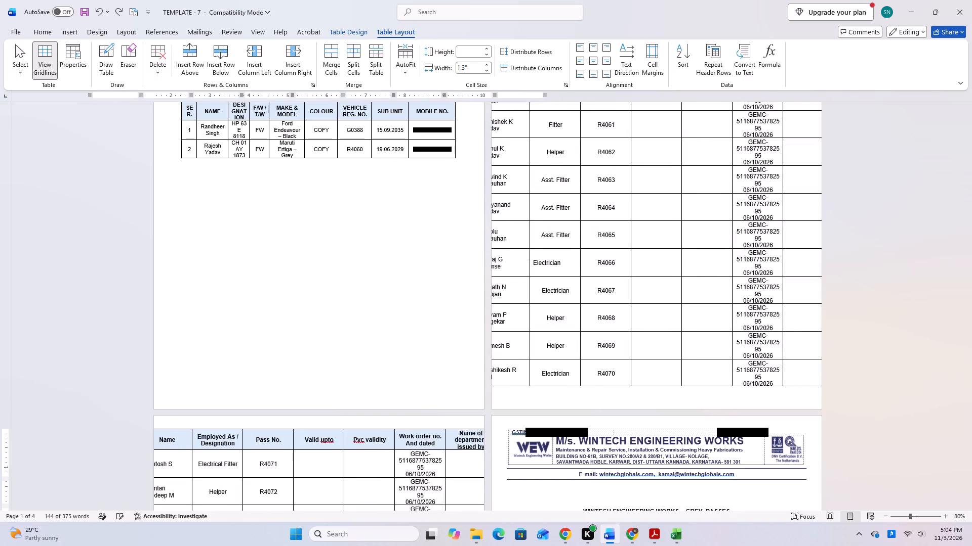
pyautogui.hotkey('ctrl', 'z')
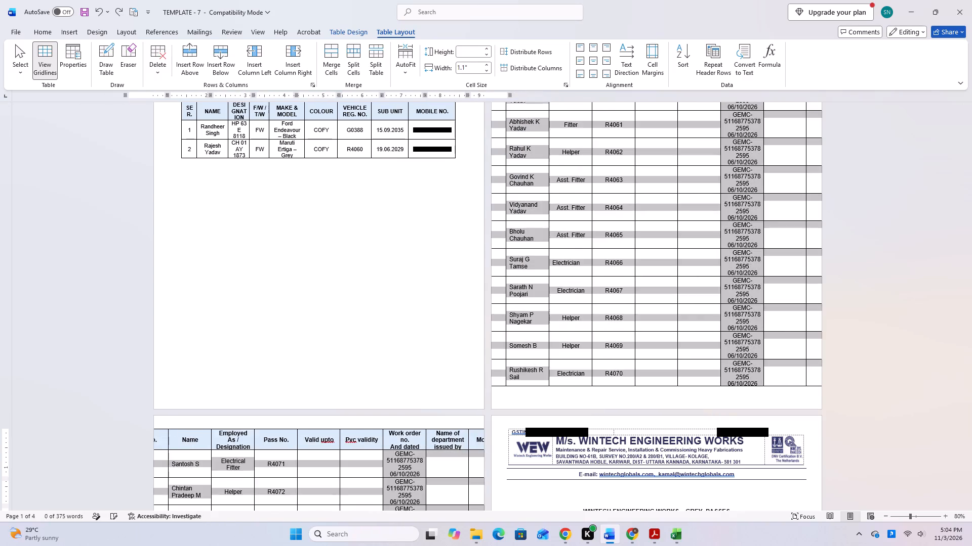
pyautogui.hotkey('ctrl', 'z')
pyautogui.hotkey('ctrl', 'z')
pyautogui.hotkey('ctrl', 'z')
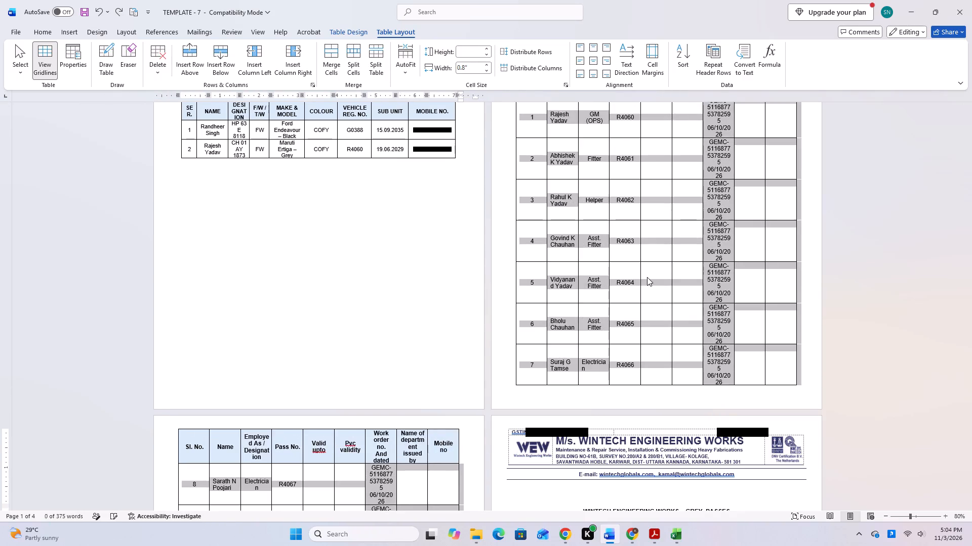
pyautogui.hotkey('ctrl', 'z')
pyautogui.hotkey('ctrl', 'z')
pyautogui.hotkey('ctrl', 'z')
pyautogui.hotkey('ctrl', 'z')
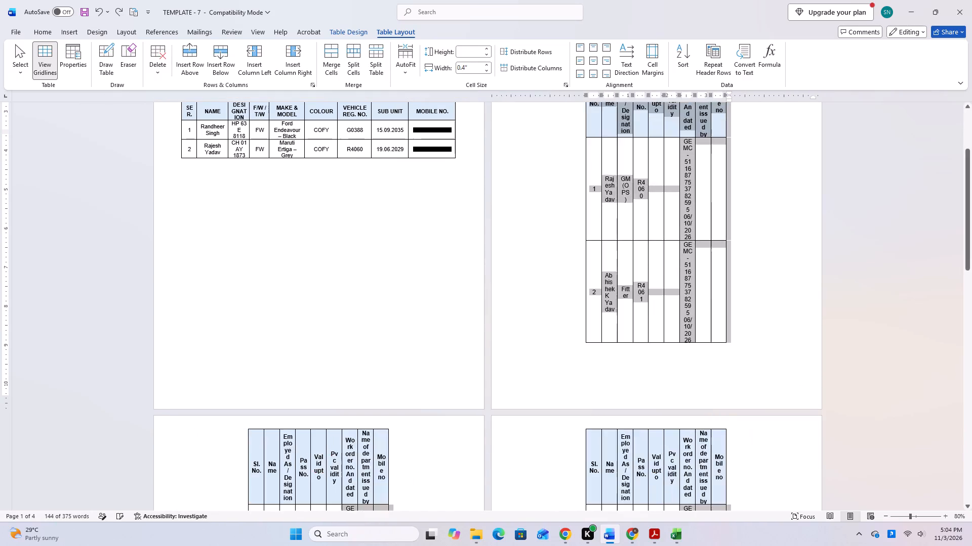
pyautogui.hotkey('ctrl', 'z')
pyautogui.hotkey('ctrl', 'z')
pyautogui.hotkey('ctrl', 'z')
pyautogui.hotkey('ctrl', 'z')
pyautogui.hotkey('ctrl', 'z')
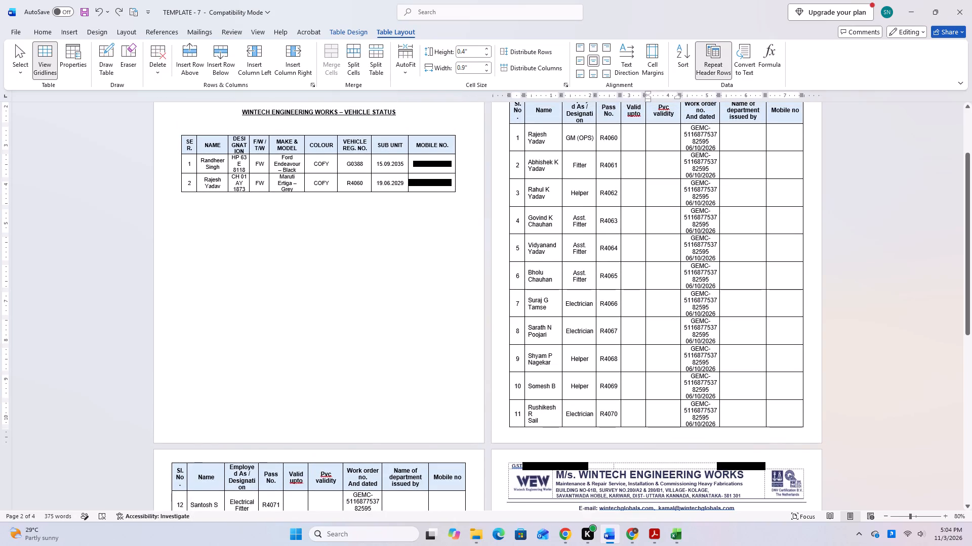
# Place the cursor in row 1's cell under "Name of department issued by" in the Red passes table.
pyautogui.scroll(-8, 647, 277)
pyautogui.scroll(8, 647, 277)
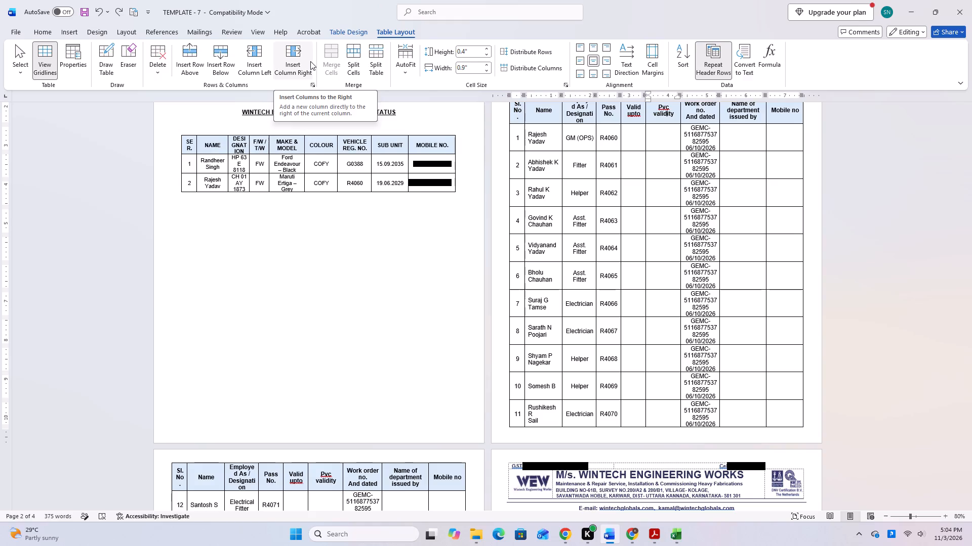
pyautogui.scroll(-4, 352, 88)
pyautogui.scroll(6, 619, 251)
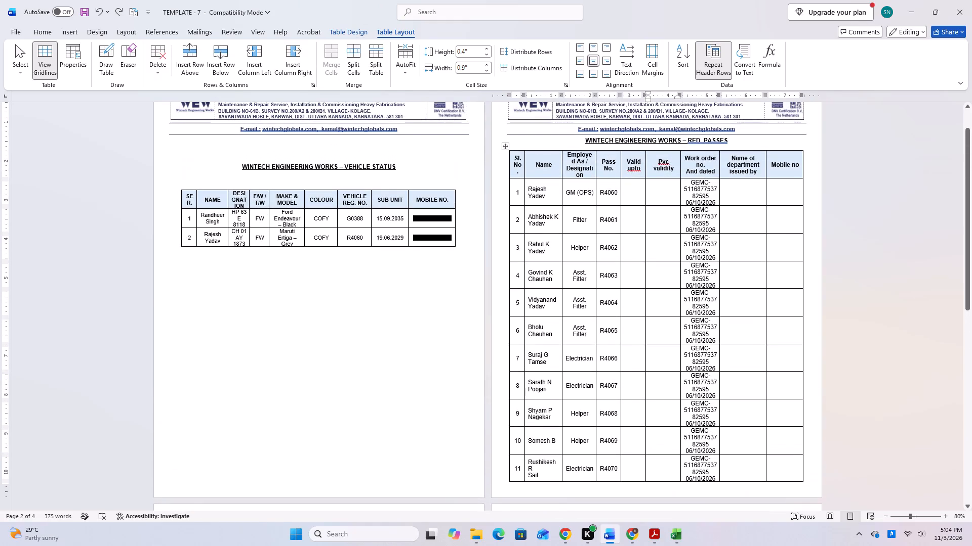
pyautogui.click(733, 198)
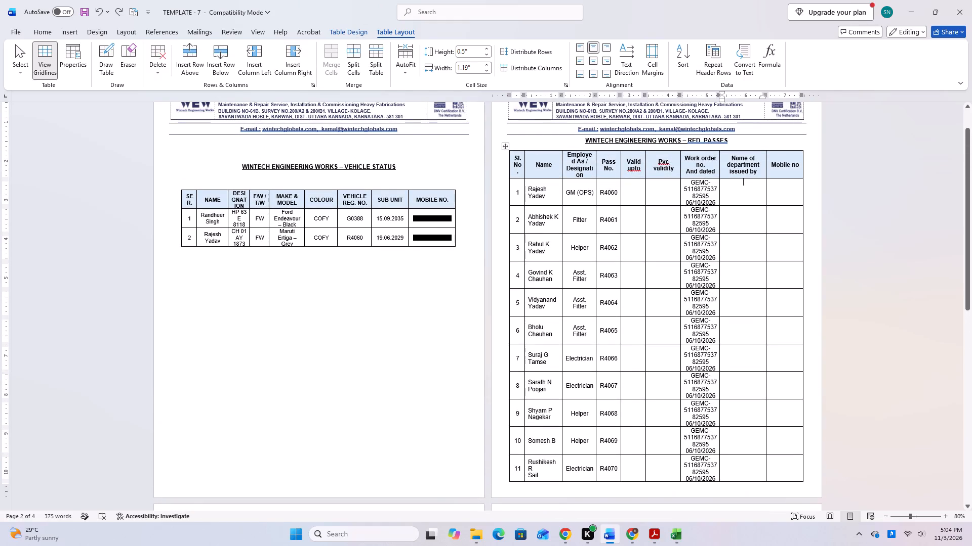
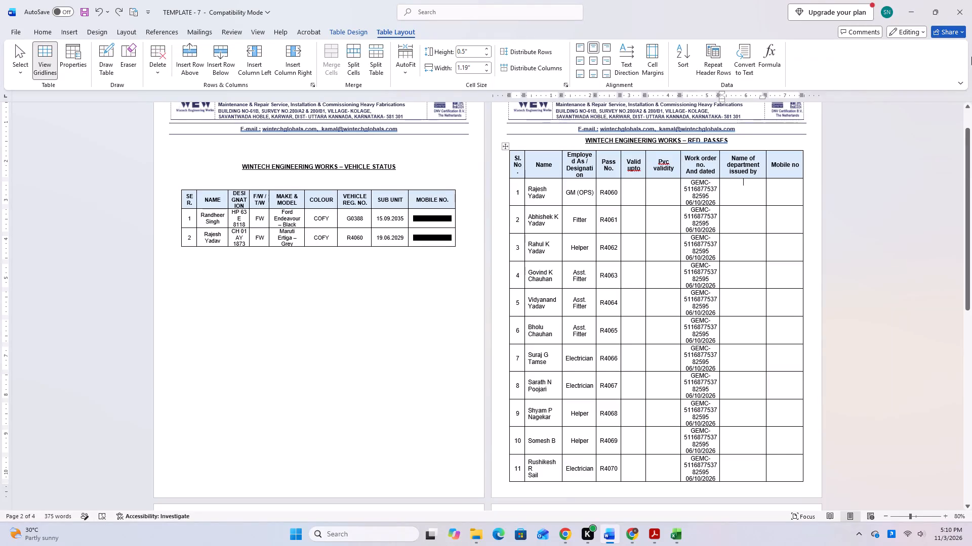
# Enter the Pvc validity date 16/01/2026 for row 3 of the Red passes table.
pyautogui.click(665, 251)
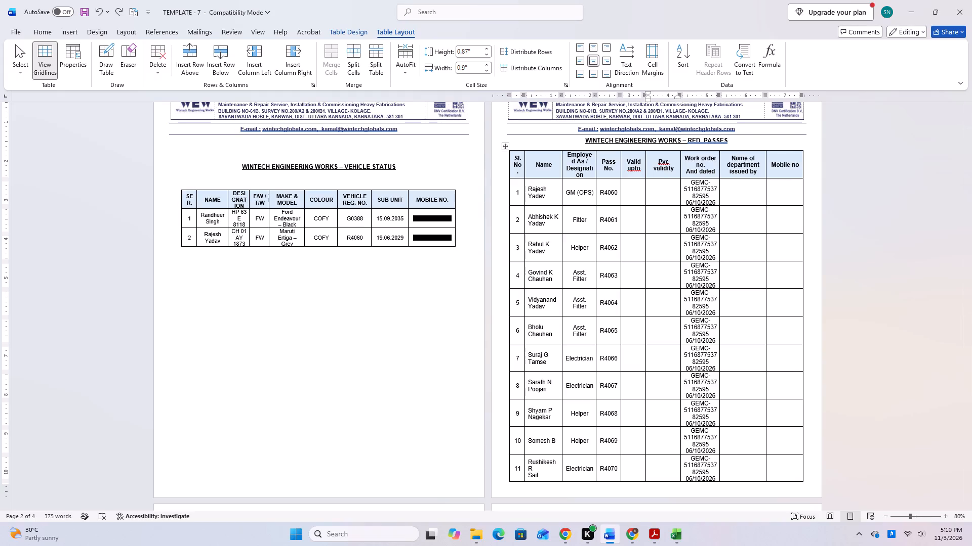
pyautogui.write('16/01/')
pyautogui.write('2026')
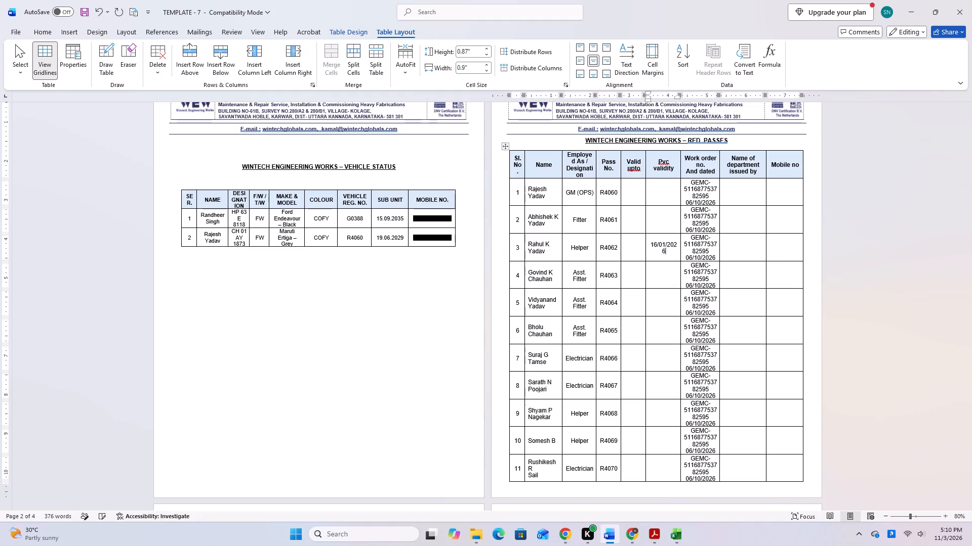
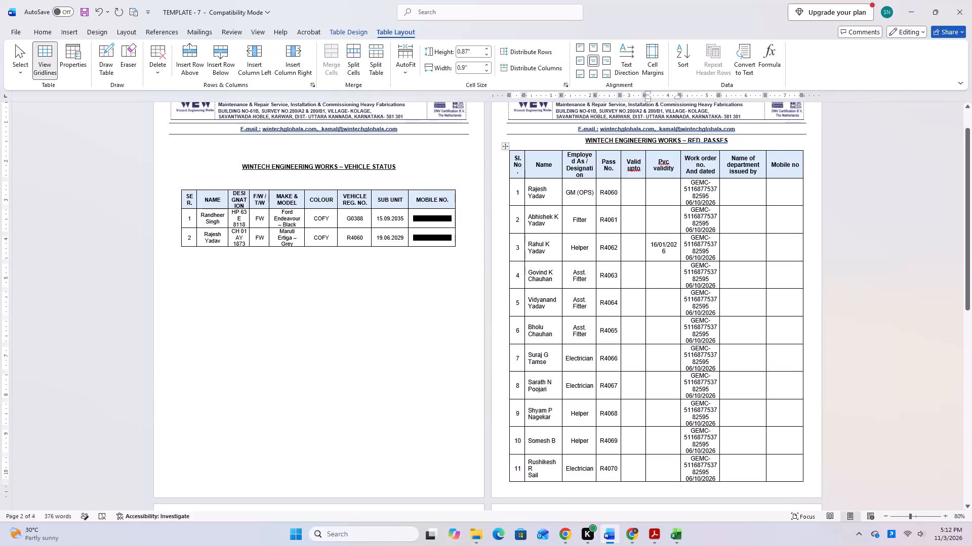
# Correct the Pvc validity date in row 3 of the Red passes table to 16/01/2027.
pyautogui.press('BackSpace')
pyautogui.press('7')
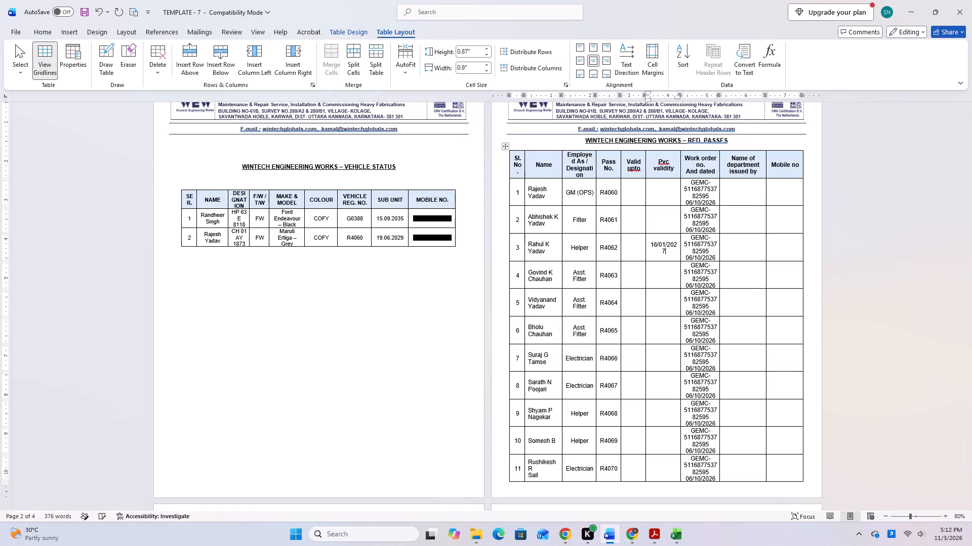
# Enter the Pvc validity date 06/02/2026 for row 2 of the Red passes table.
pyautogui.click(659, 221)
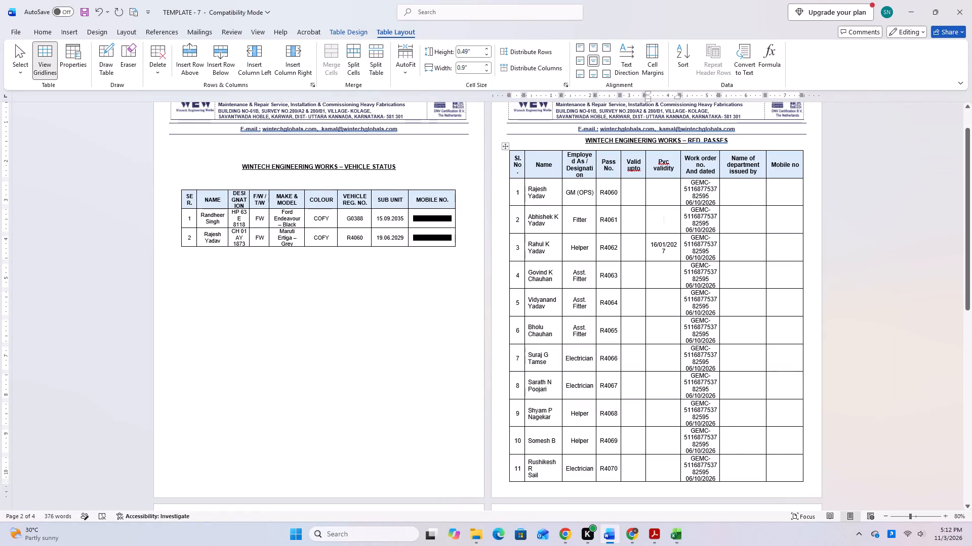
pyautogui.write('06/02/2026')
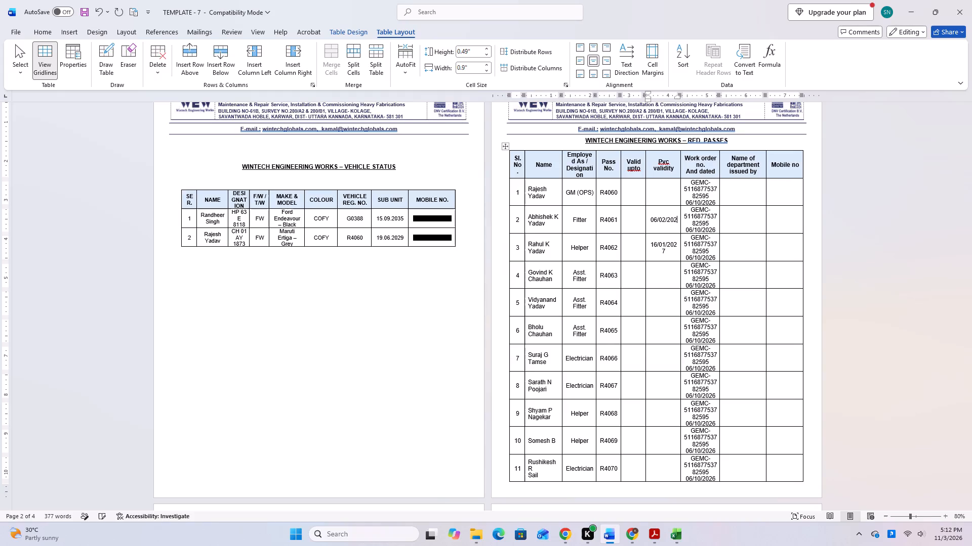
# Start filling the empty Pvc validity cell in row 4 of the Red passes table.
pyautogui.click(663, 274)
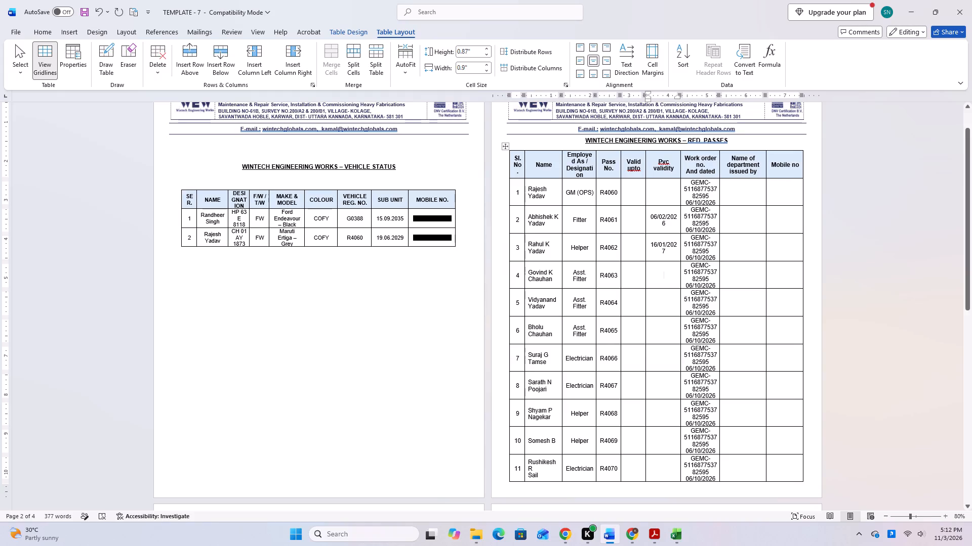
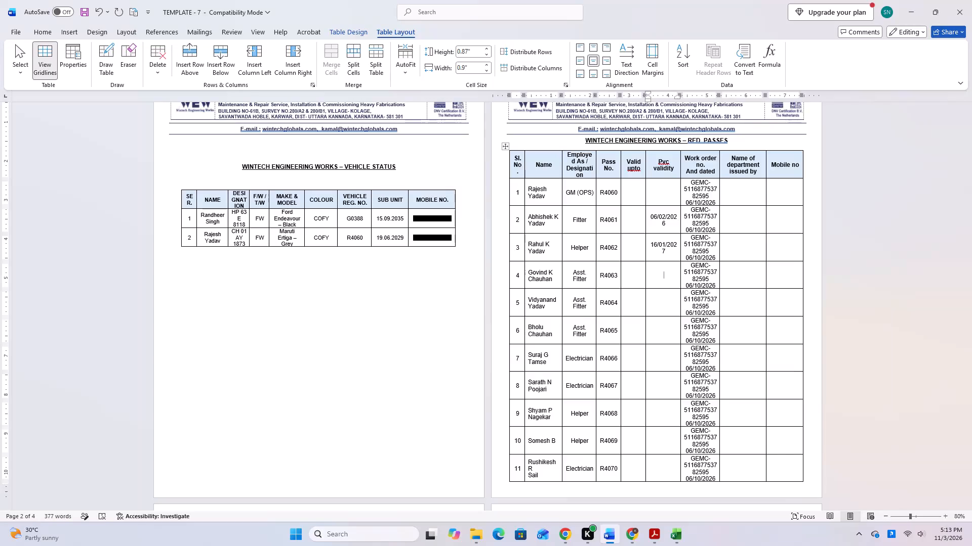
# Enter the Pvc validity date 28/12/2026 for row 4 of the Red passes table.
pyautogui.write('20')
pyautogui.press('BackSpace')
pyautogui.write('8/')
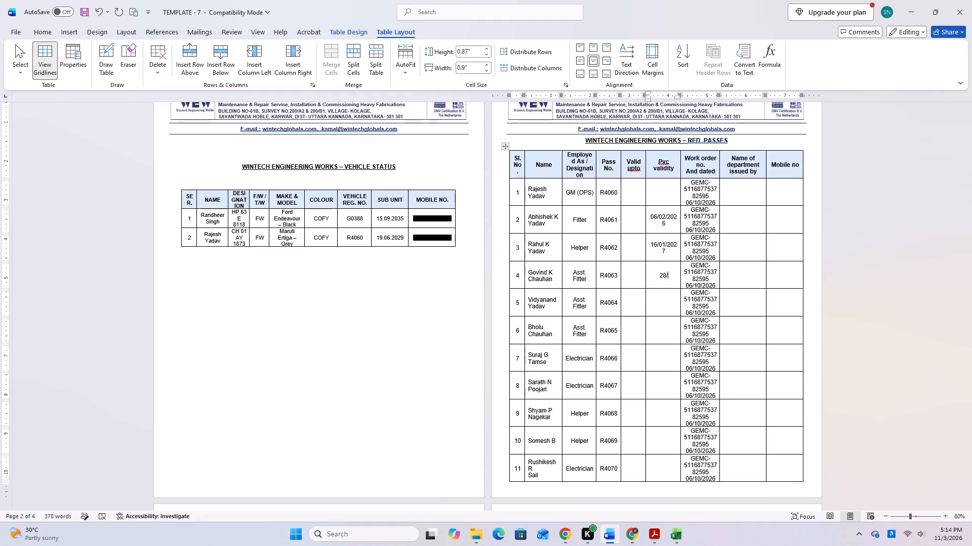
pyautogui.write('12')
pyautogui.press('/')
pyautogui.write('2026')
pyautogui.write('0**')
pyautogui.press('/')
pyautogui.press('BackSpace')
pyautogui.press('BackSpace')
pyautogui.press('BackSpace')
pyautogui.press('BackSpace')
# Fill the Pvc validity cell in row 5 of the Red passes table with the date starting 09/08/202.
pyautogui.press('Down')
pyautogui.write('09/')
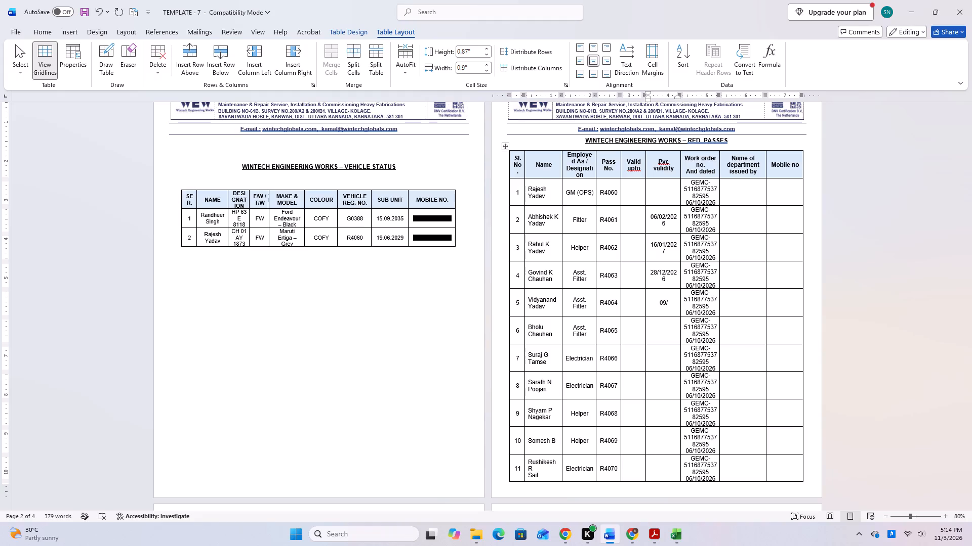
pyautogui.write('08')
pyautogui.write('/20')
pyautogui.press('2')
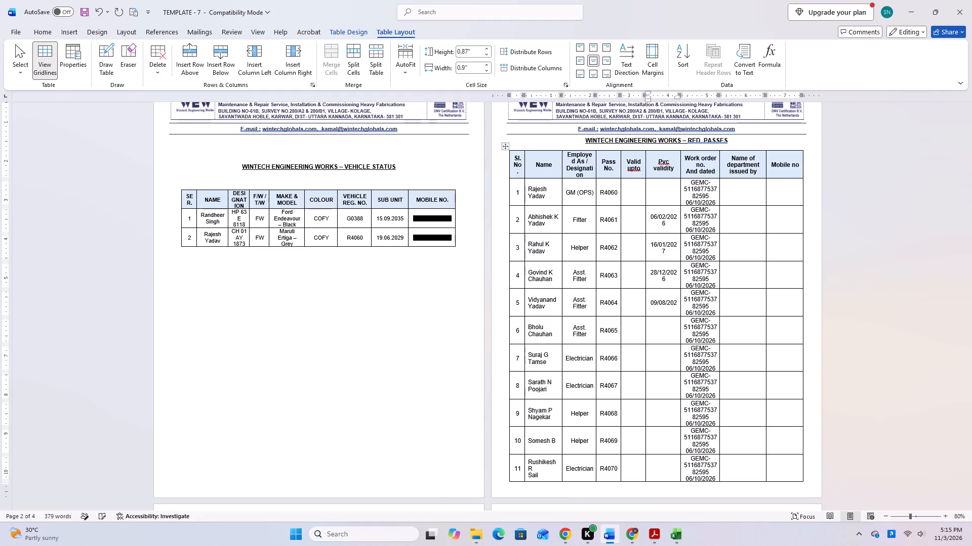
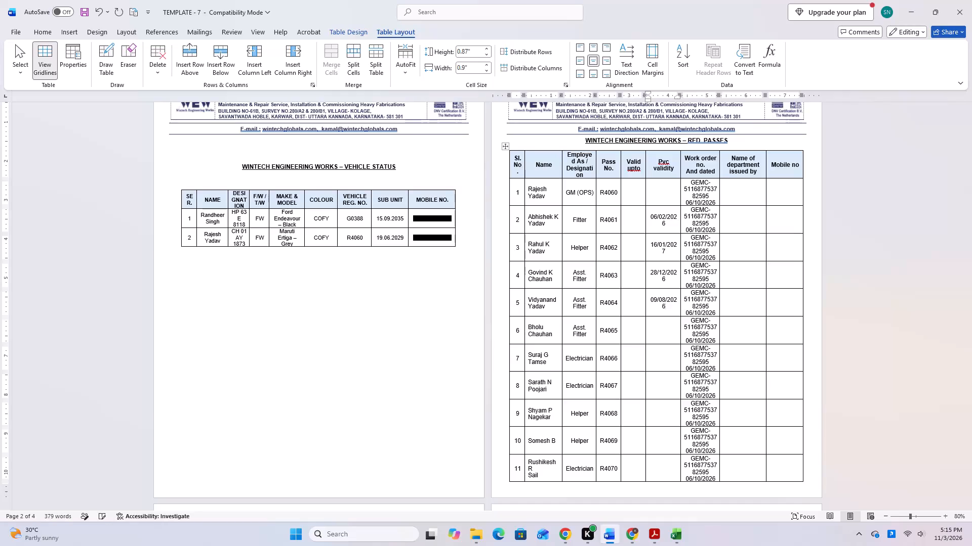
# Enter the Pvc validity date 23/07/2026 for row 6 of the Red passes table.
pyautogui.click(656, 333)
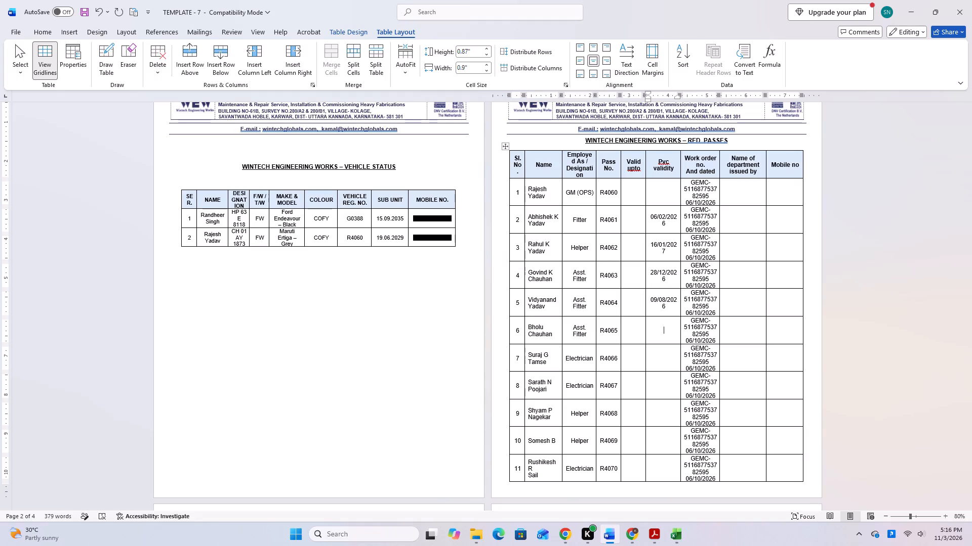
pyautogui.write('23')
pyautogui.write('/07')
pyautogui.press('/')
pyautogui.write('2026')
pyautogui.press('Down')
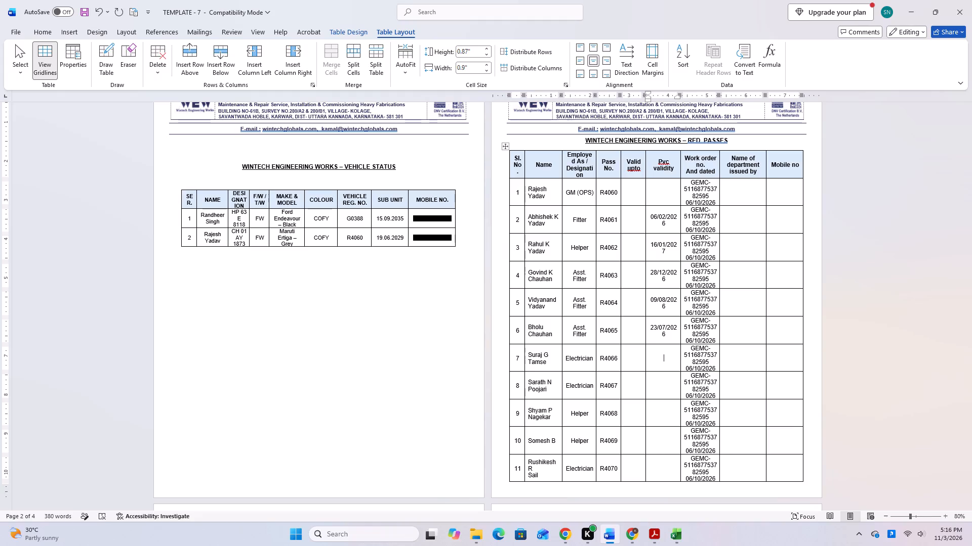
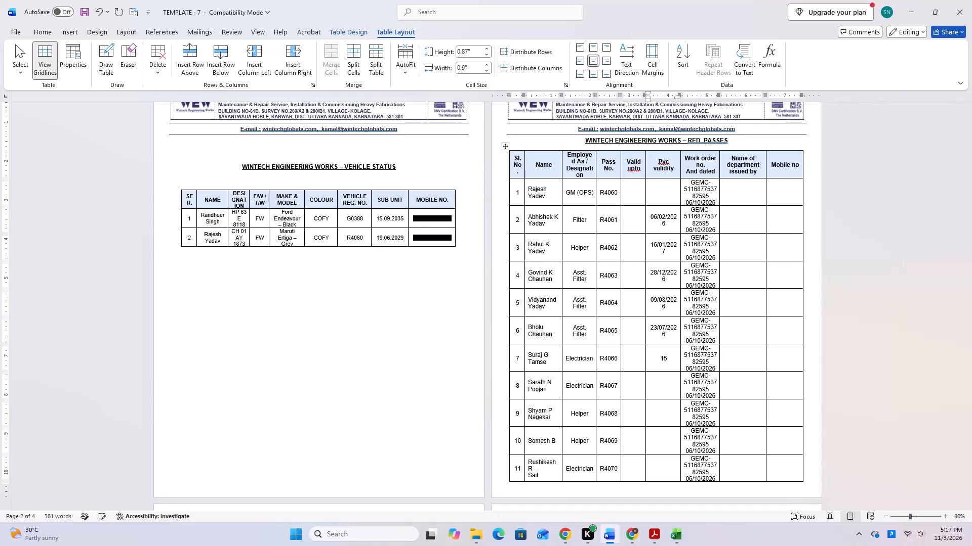
# Complete the Pvc validity date in row 7 of the Red passes table as 15/10/2027.
pyautogui.press('/')
pyautogui.write('10')
pyautogui.press('/')
pyautogui.write('27')
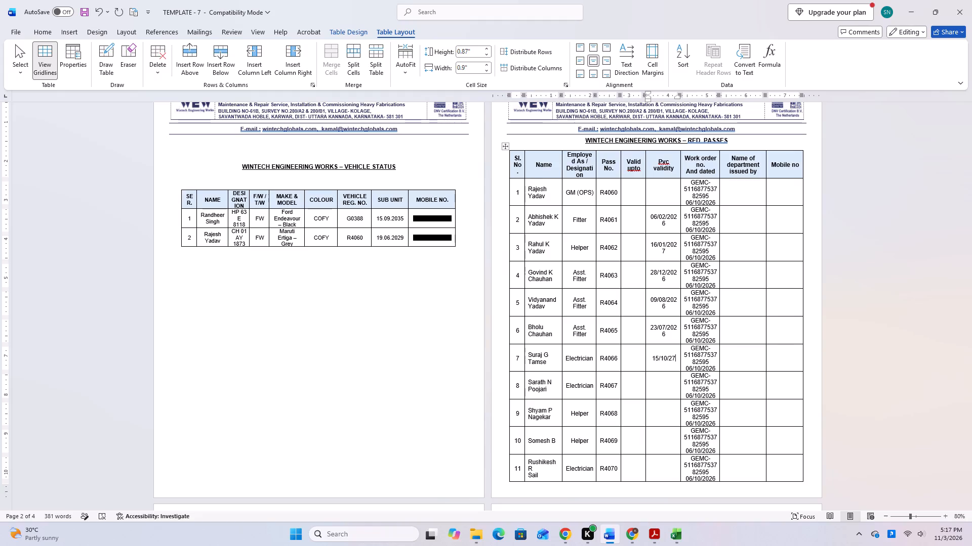
pyautogui.press('BackSpace')
pyautogui.write('027')
# Correct the year of the Pvc validity date in row 2 of the Red passes table so it reads 06/02/2027.
pyautogui.click(669, 225)
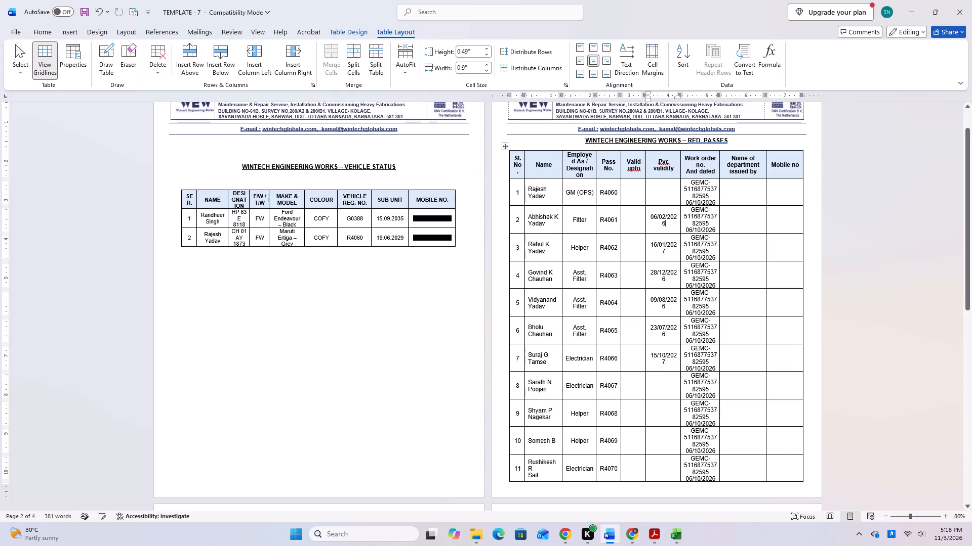
pyautogui.press('BackSpace')
pyautogui.press('7')
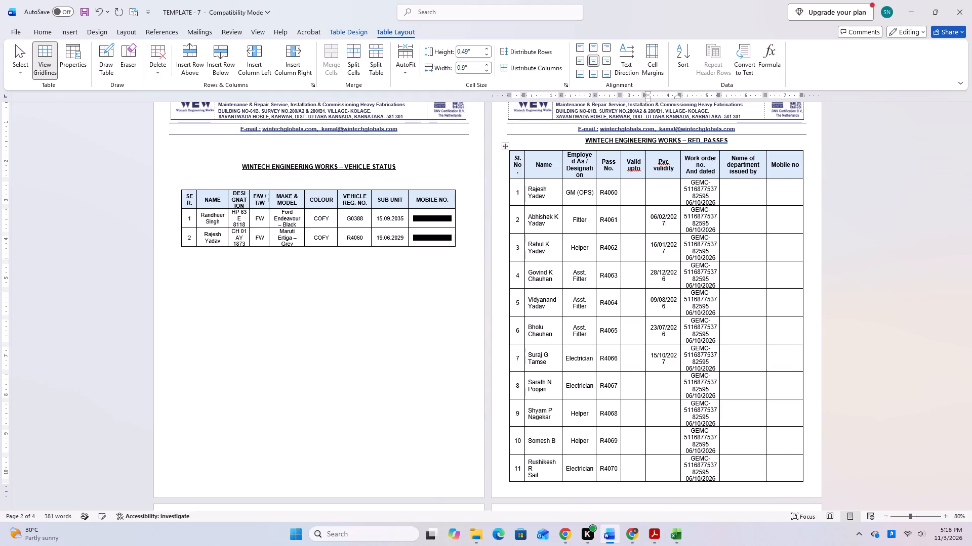
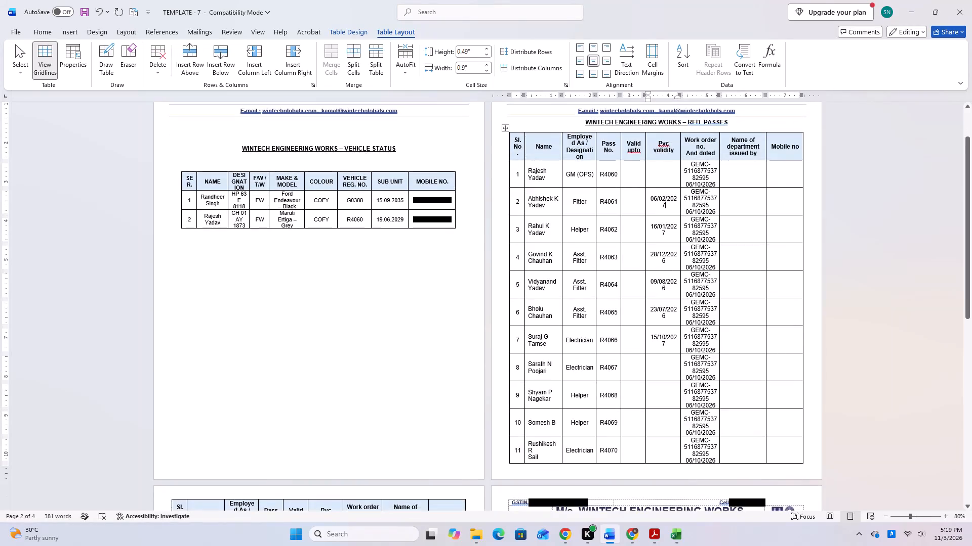
# Enter 15/10/2027 as the Pvc validity date in row 8 of the Red passes table.
pyautogui.scroll(-1, 659, 371)
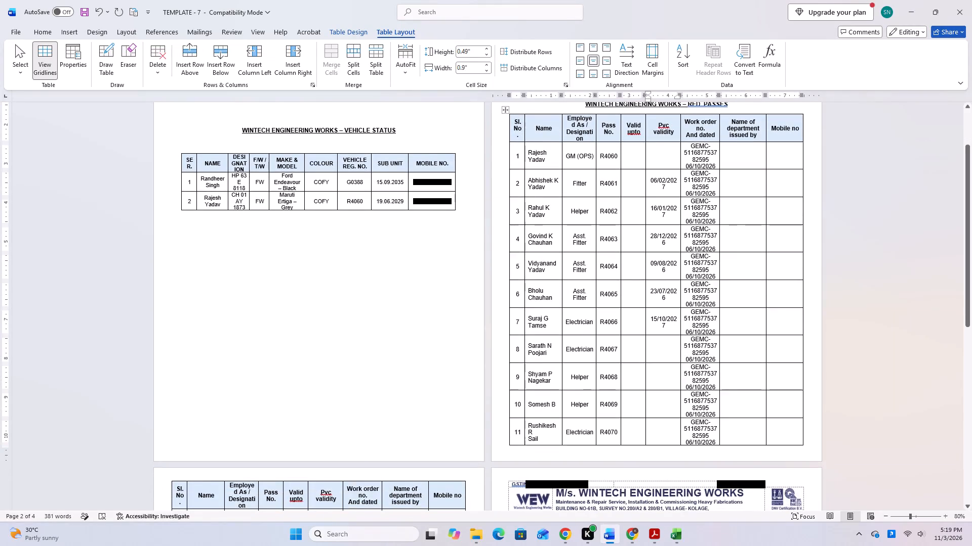
pyautogui.click(664, 351)
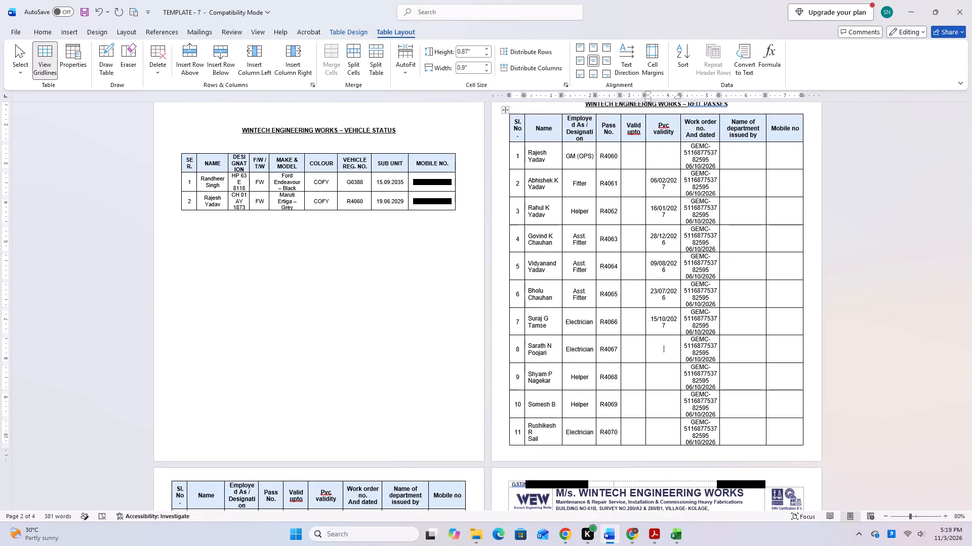
pyautogui.write('15/10/')
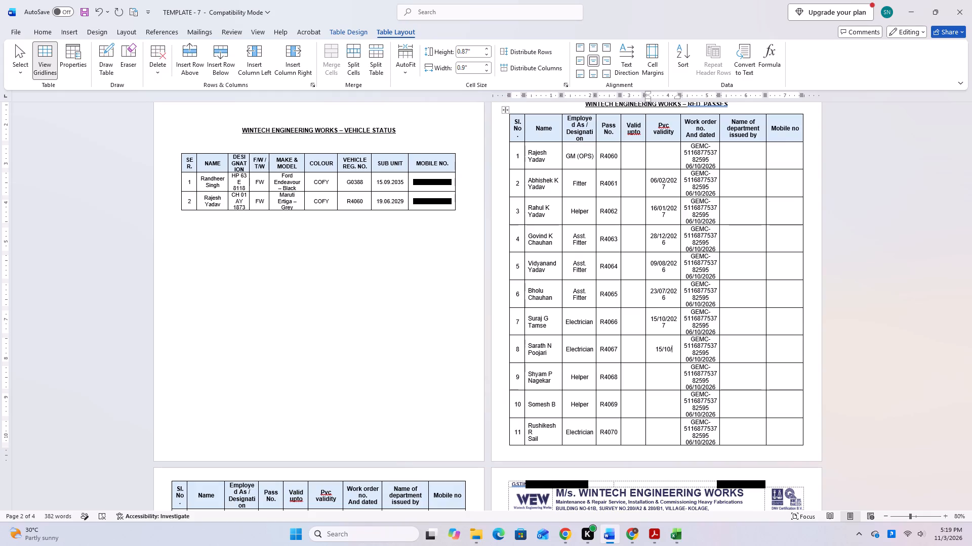
pyautogui.write('202')
pyautogui.press('7')
# Place the cursor in the empty Pvc validity cell in row 9 of the Red passes table.
pyautogui.click(655, 381)
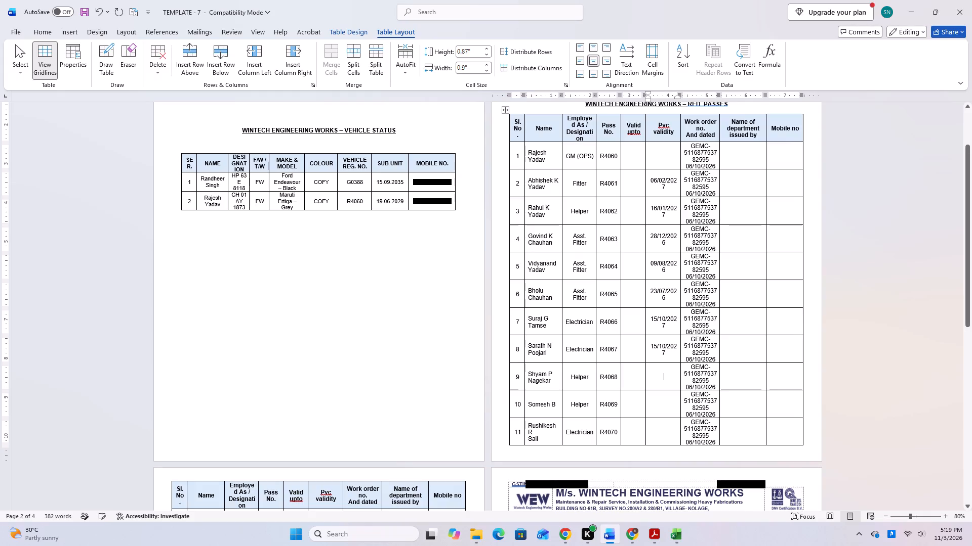
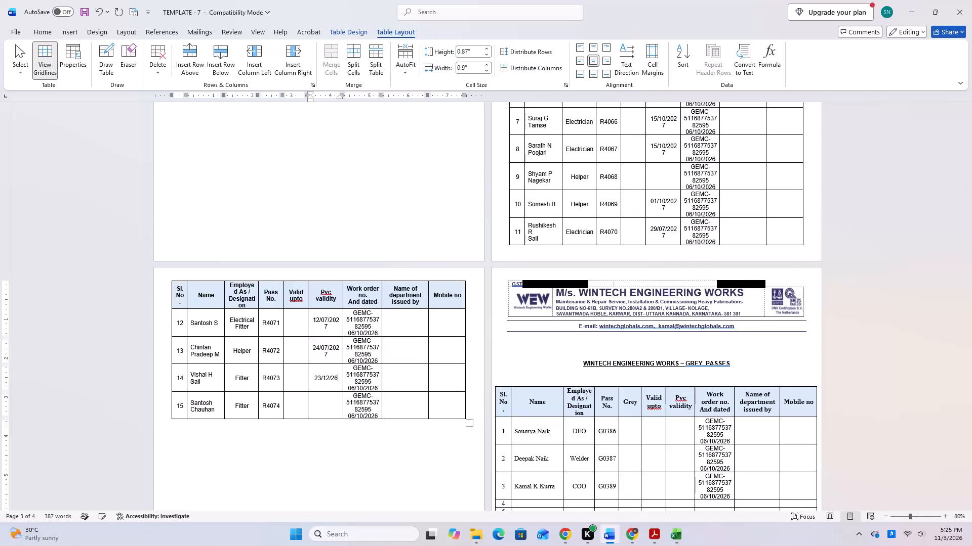
# Complete the Pvc validity date in row 14 of the Red passes table as 23/12/2026.
pyautogui.press('BackSpace')
pyautogui.write('026')
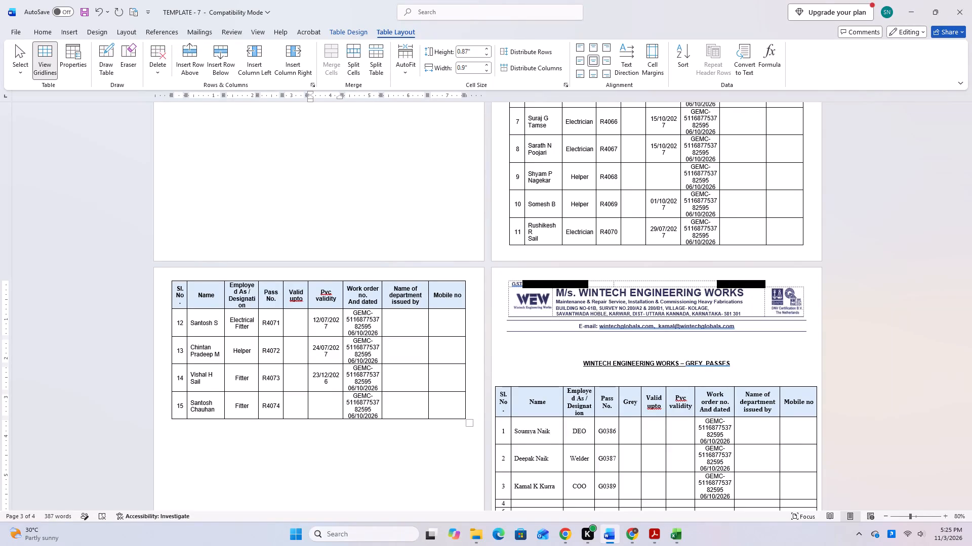
pyautogui.press('Down')
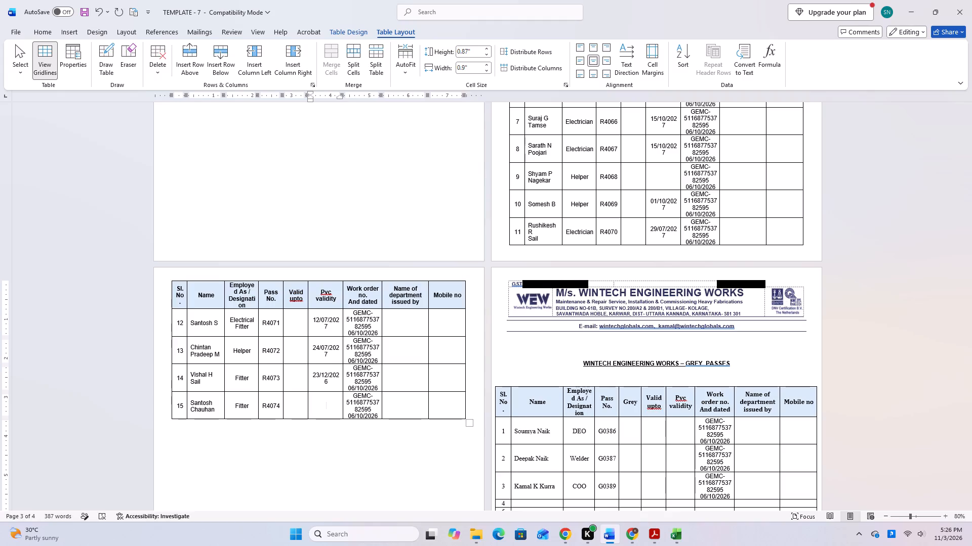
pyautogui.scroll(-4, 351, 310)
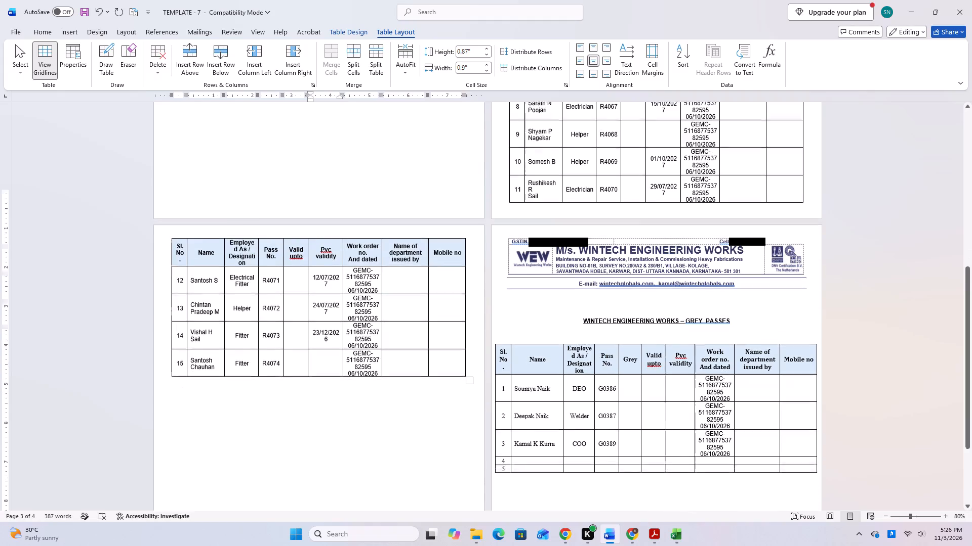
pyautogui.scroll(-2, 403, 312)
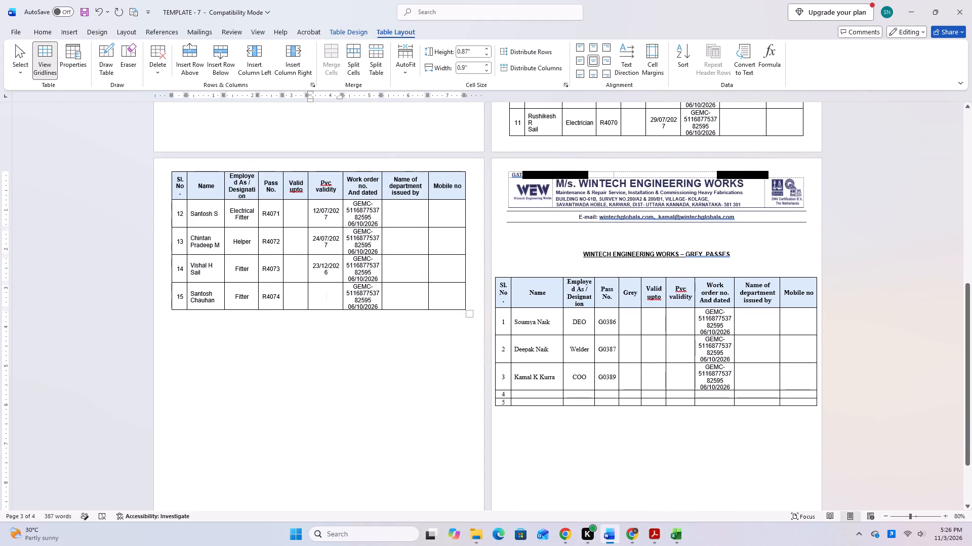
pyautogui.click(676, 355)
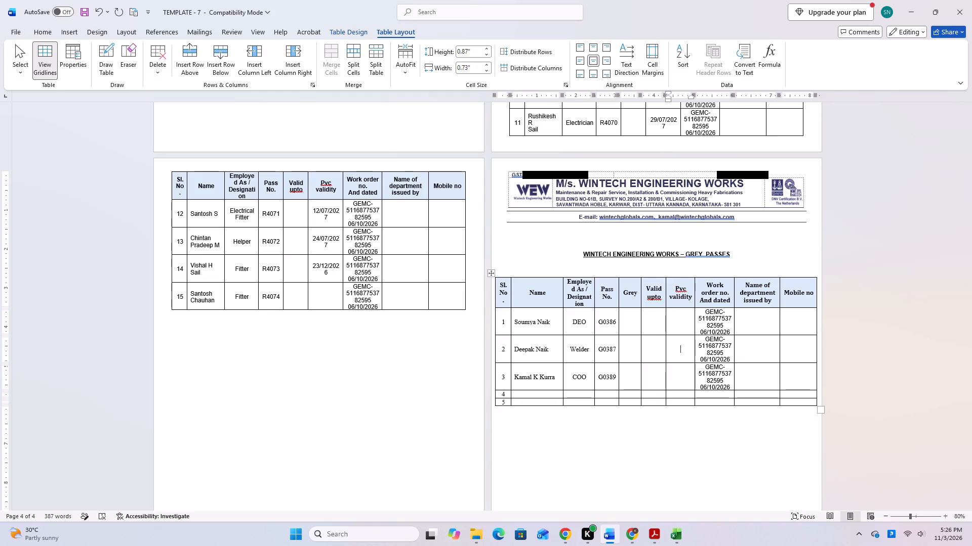
# Place the cursor in the empty Pvc validity cell in row 1 of the Red passes table.
pyautogui.scroll(4, 675, 355)
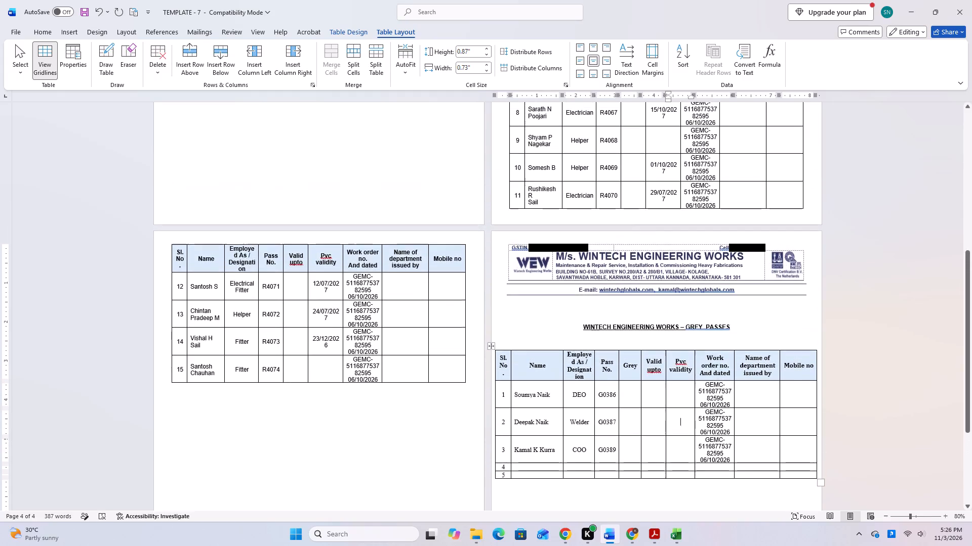
pyautogui.scroll(16, 675, 355)
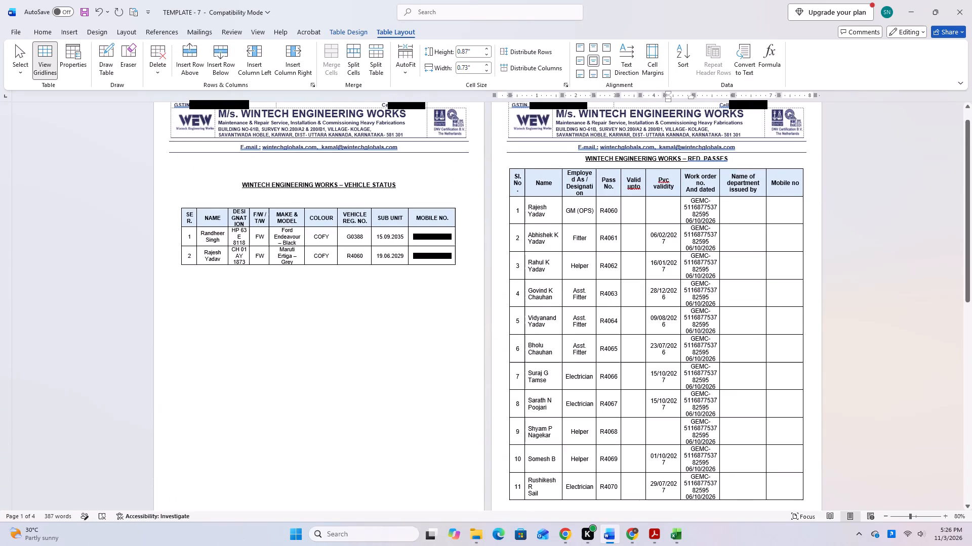
pyautogui.click(670, 221)
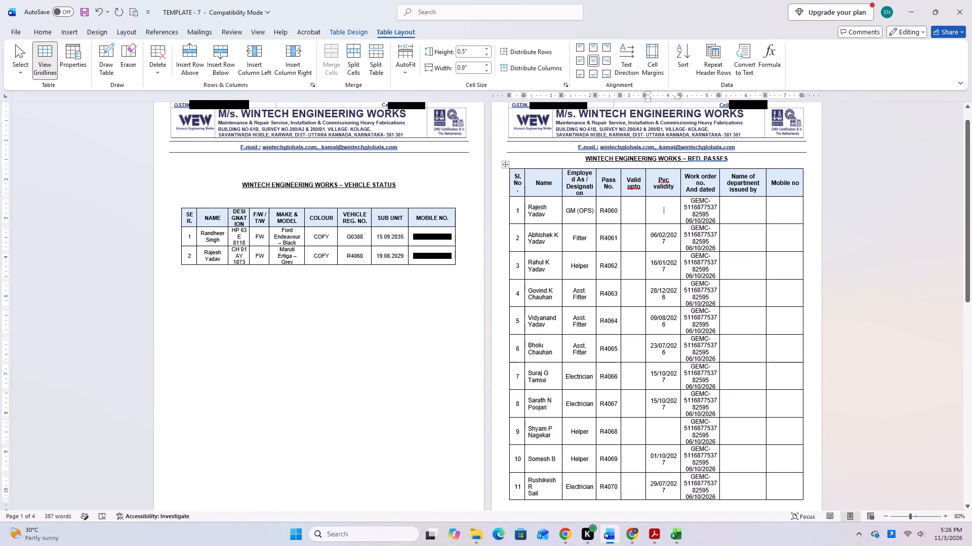
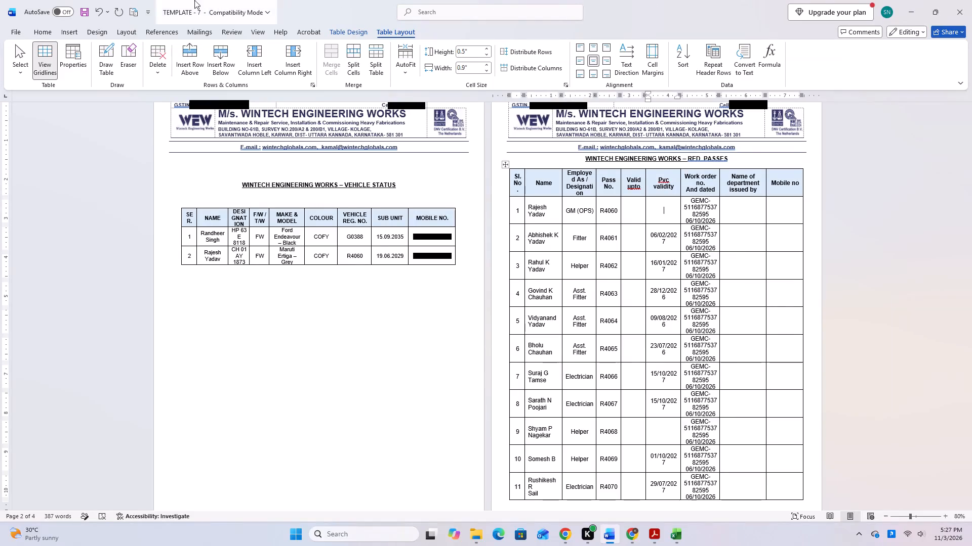
# Save the TEMPLATE - 7 document with the updated Red passes table.
pyautogui.tripleClick(87, 13)
pyautogui.click(87, 13)
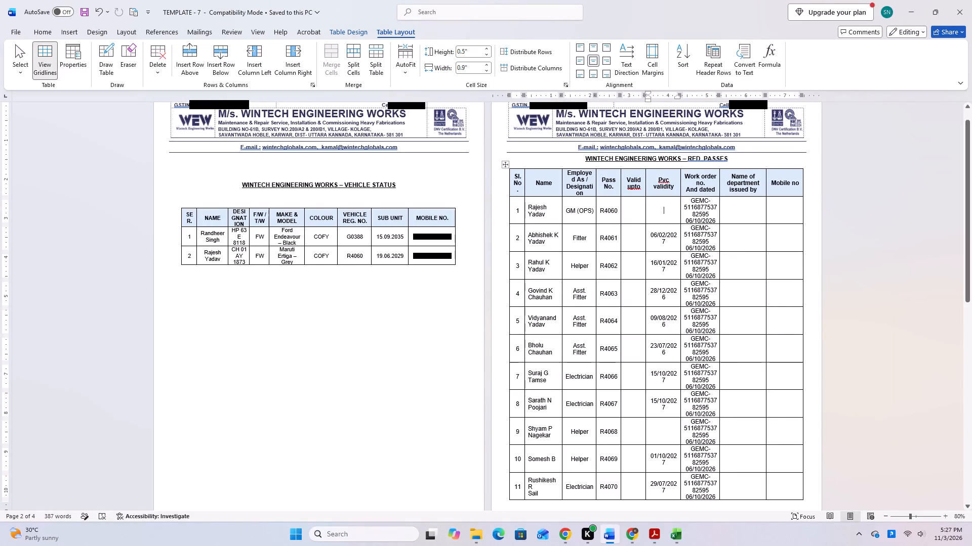
# Look over the vehicle status, Red passes and Grey passes tables across the pages of the document.
pyautogui.scroll(-13, 707, 359)
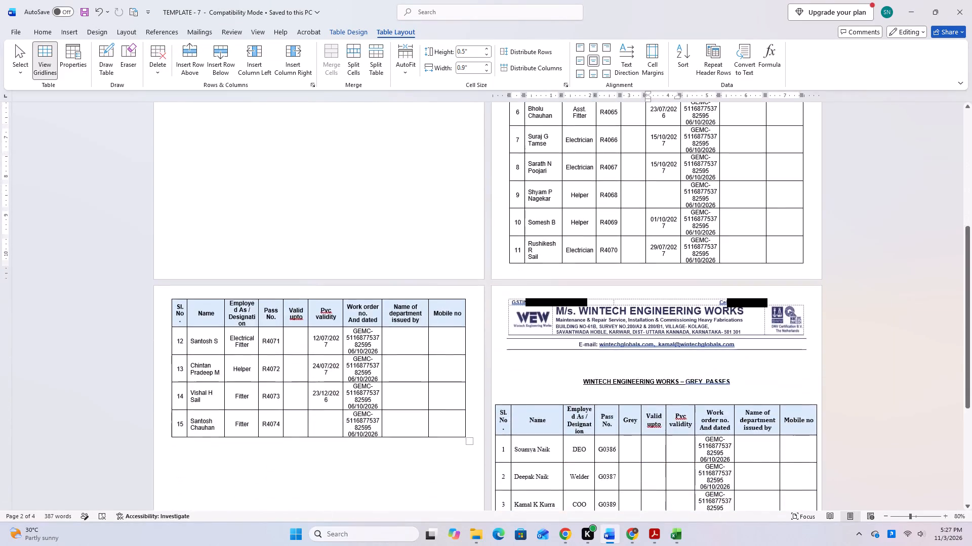
pyautogui.scroll(-7, 707, 359)
pyautogui.scroll(12, 707, 359)
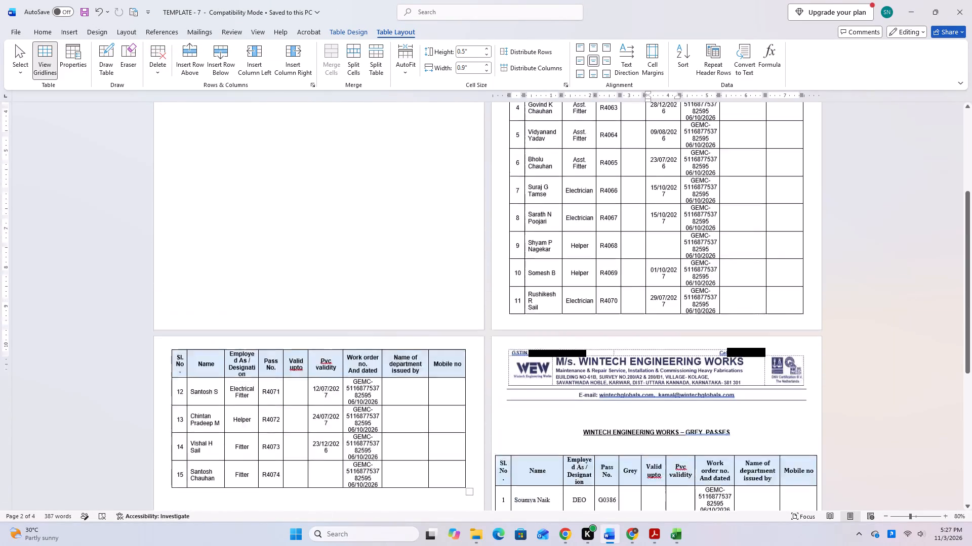
pyautogui.scroll(17, 707, 359)
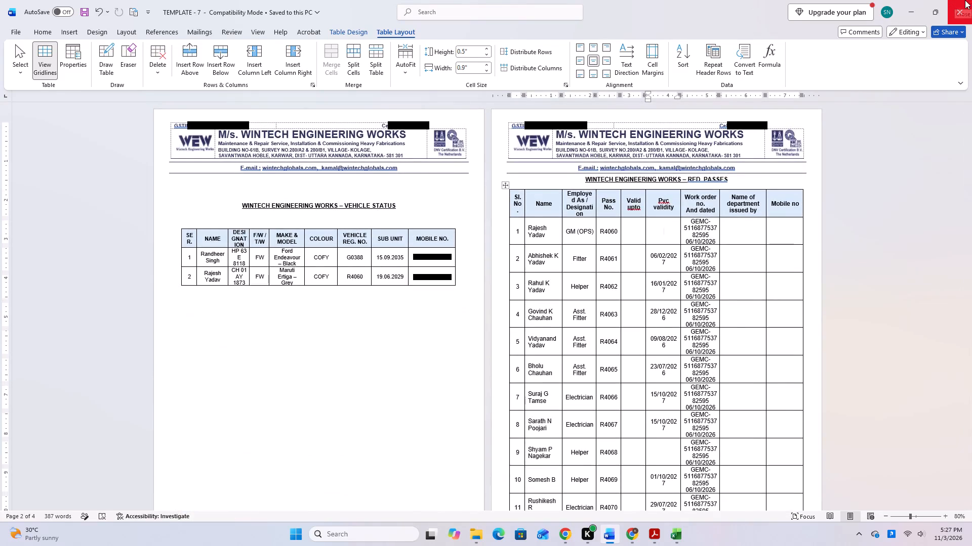
# Close the TEMPLATE - 7 document.
pyautogui.click(965, 0)
# Close the Police Clearance Certificate PDF and the CHARACTER_VERIFICATION form PDF.
pyautogui.scroll(3, 783, 205)
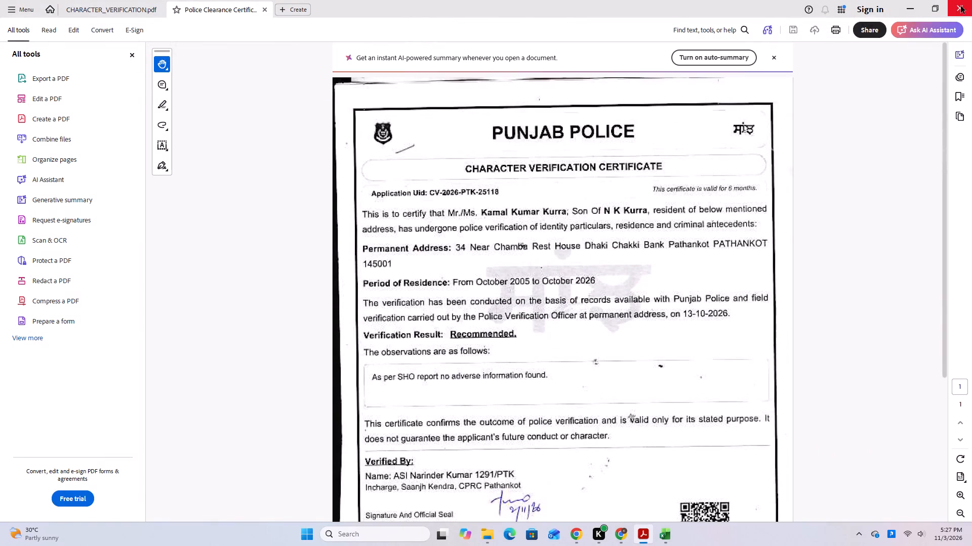
pyautogui.click(961, 6)
pyautogui.click(473, 285)
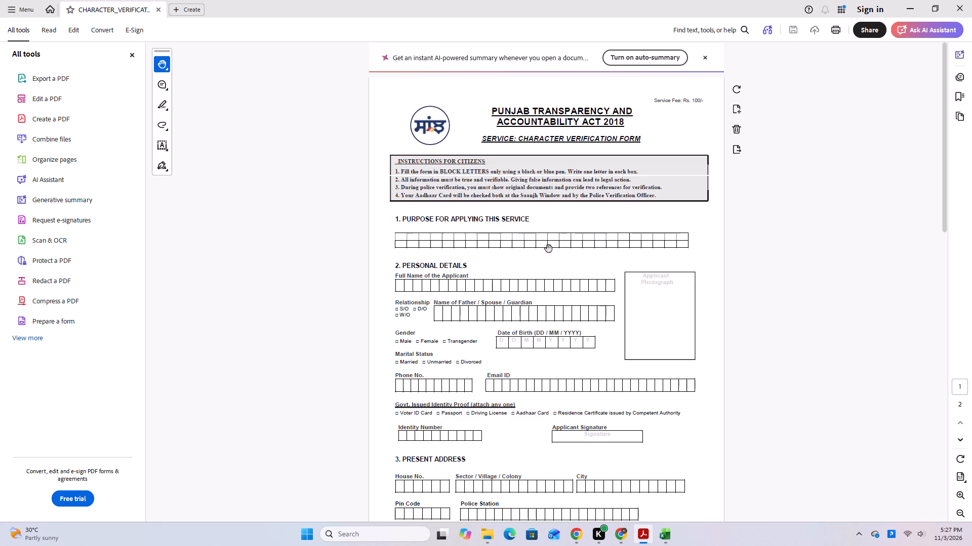
pyautogui.click(971, 9)
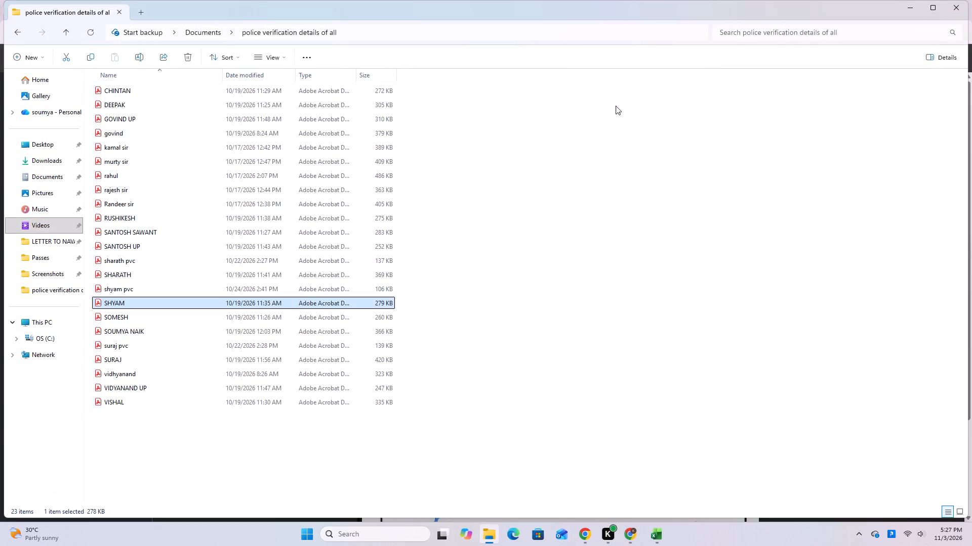